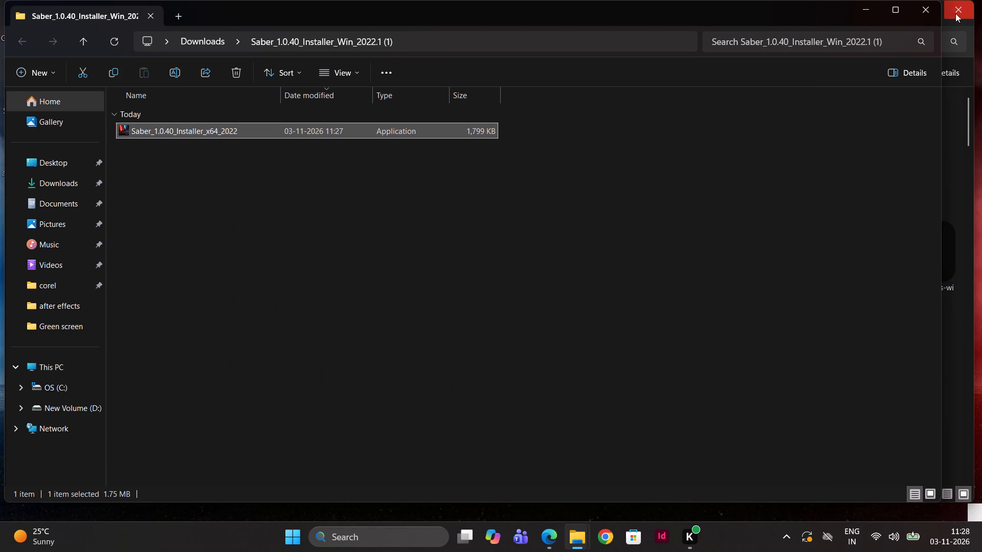
Close the extracted Saber_1.0.40 installer folder window, leaving the Downloads window open.
click(927, 9)
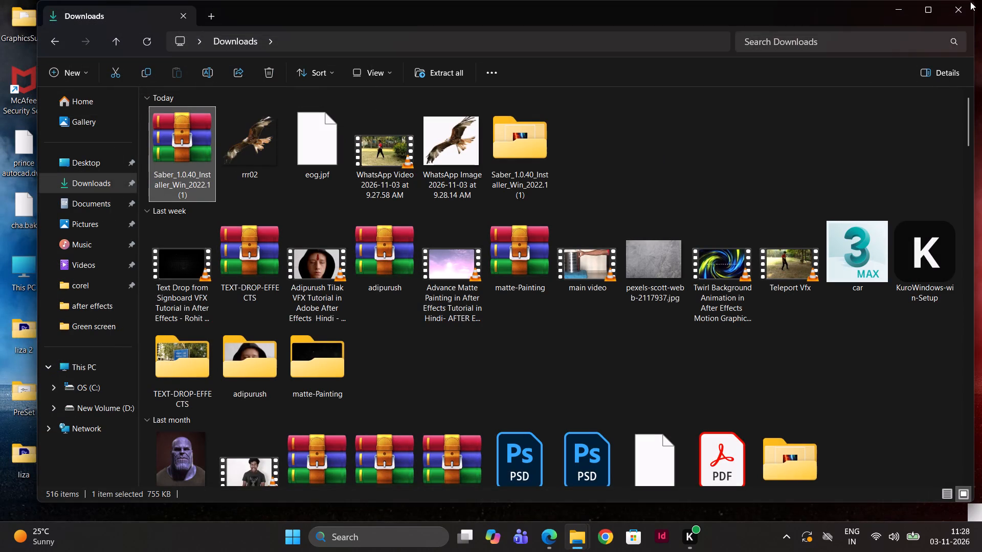
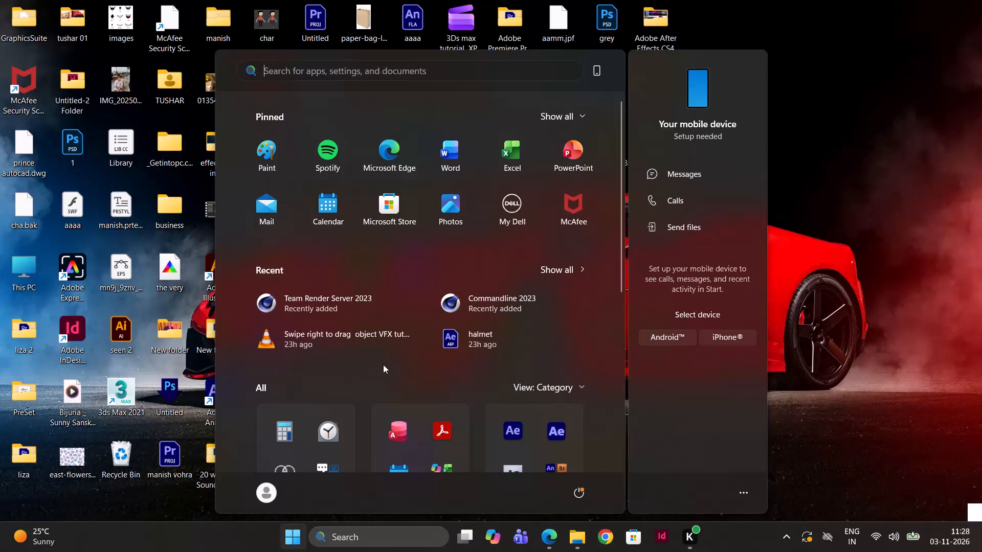
Search the computer for After Effects and launch Adobe After Effects 2023.
text(after)
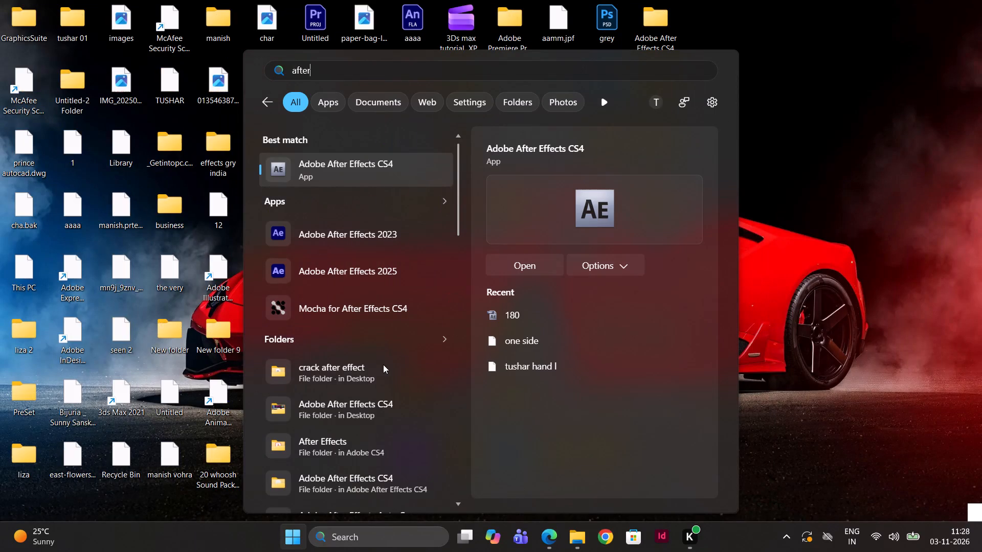
click(353, 235)
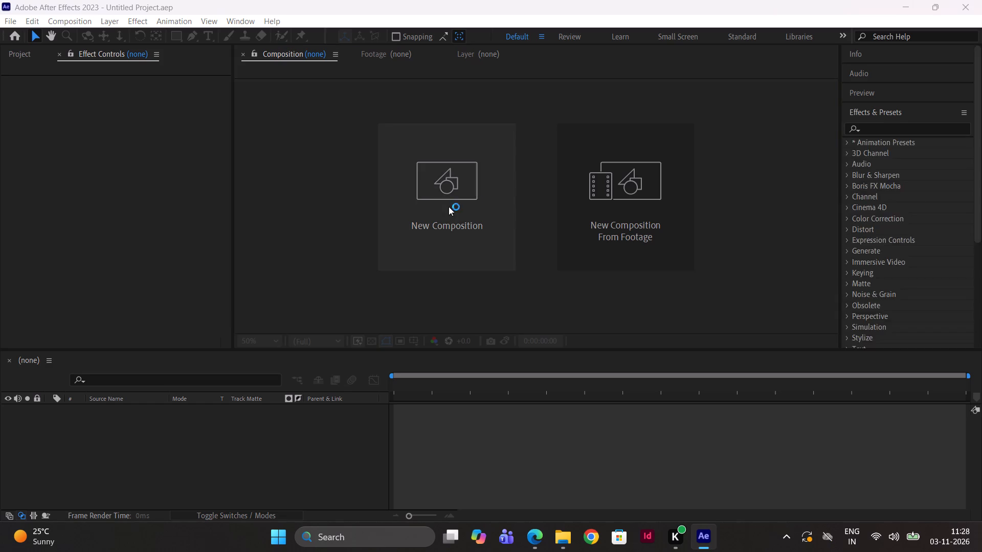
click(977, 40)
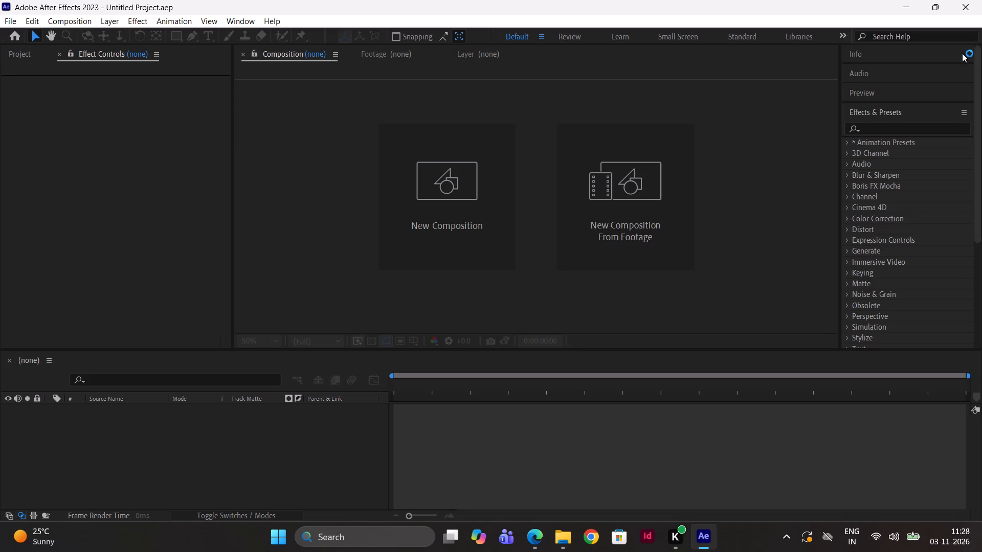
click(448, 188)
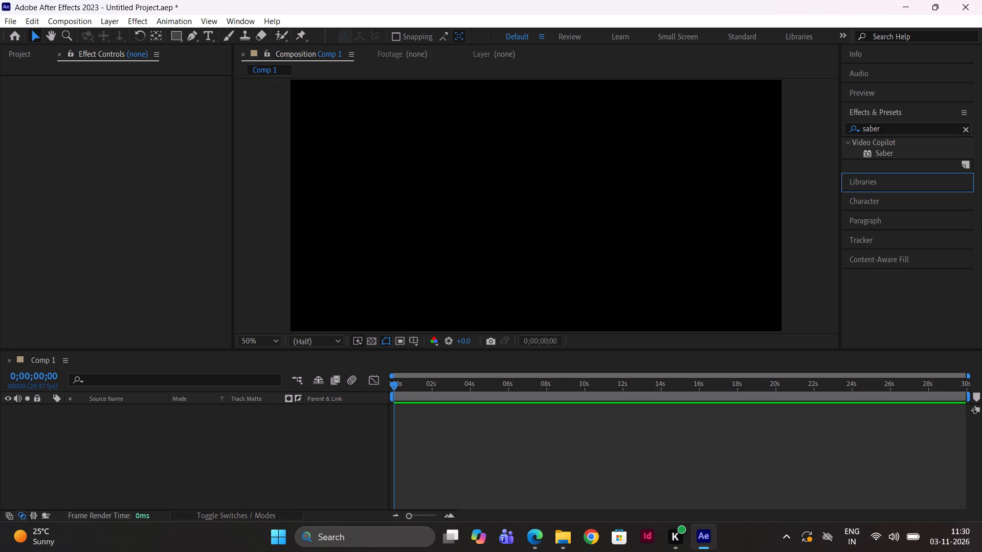
scroll(981, 214, down, 1)
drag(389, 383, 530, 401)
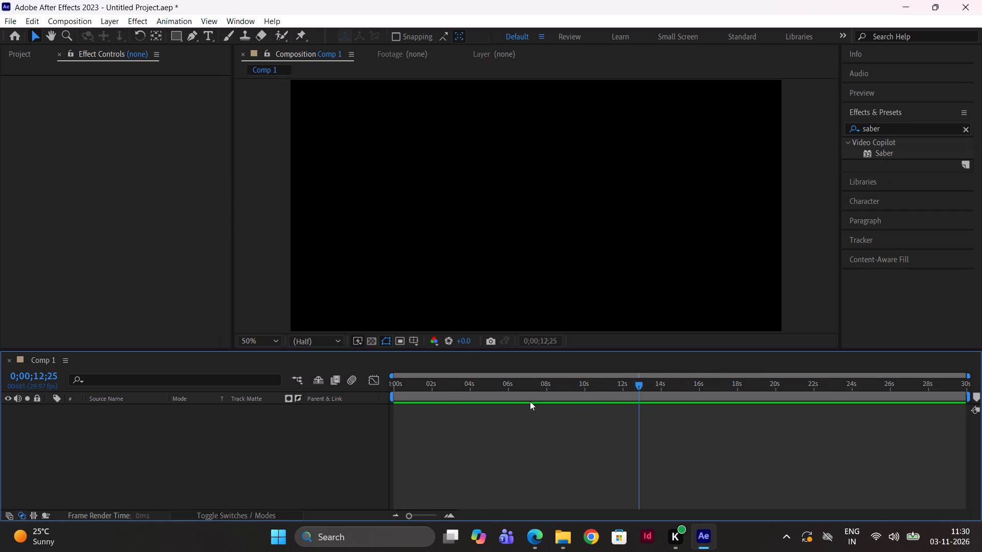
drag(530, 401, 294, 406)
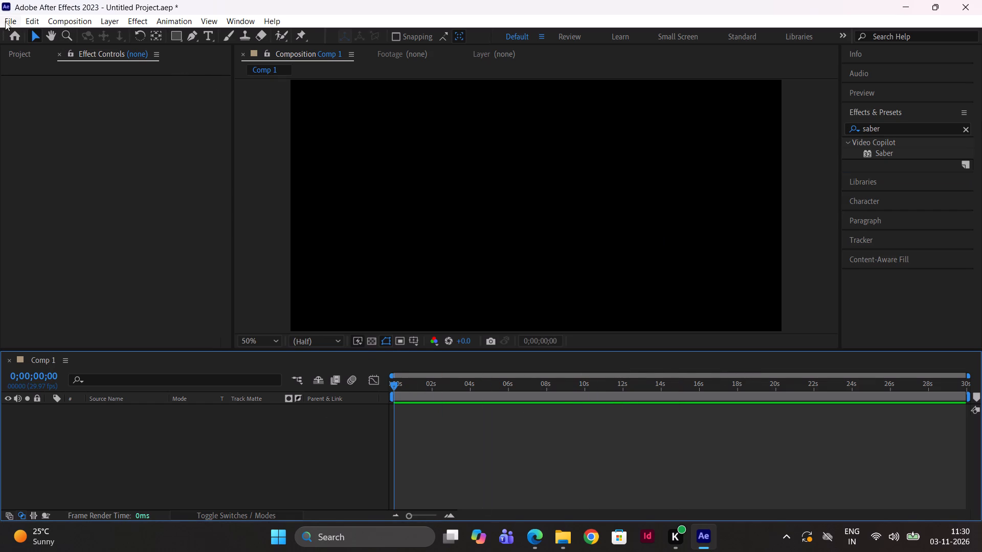
Open the recent project helmet.aep without saving the untitled project.
click(2, 20)
click(25, 32)
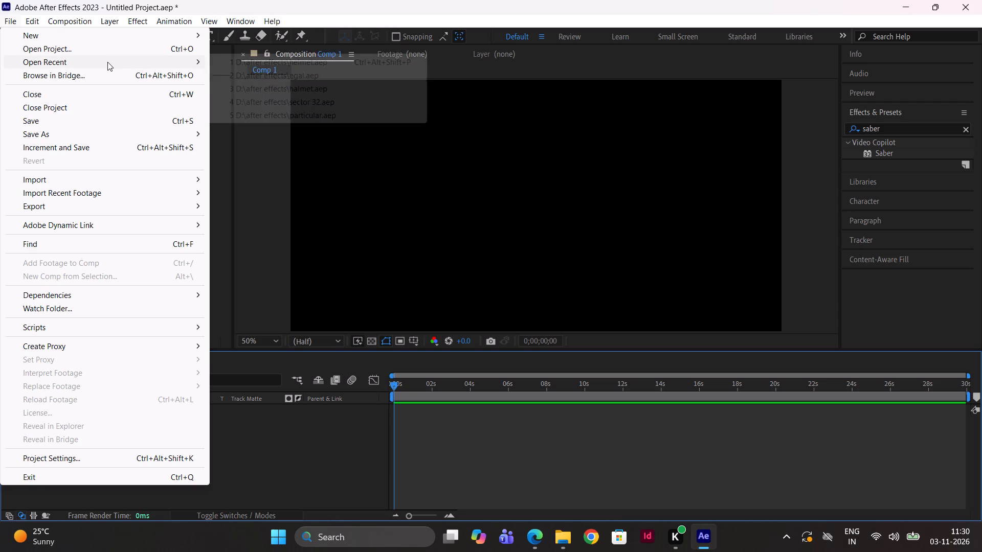
click(290, 62)
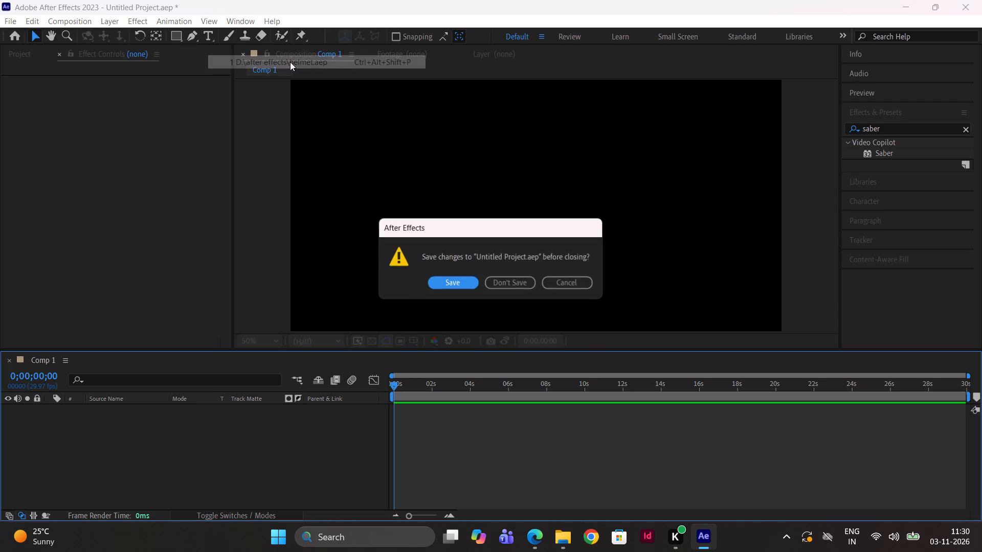
click(496, 286)
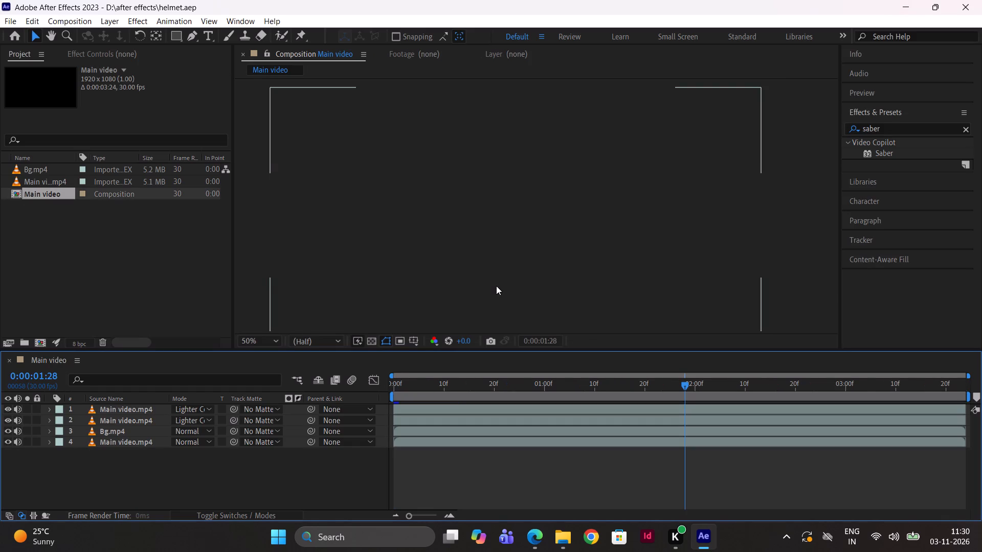
Scrub back and forth through the Main video composition to examine the hand gesture and the helmet's move from laptop screen to table.
drag(687, 384, 642, 395)
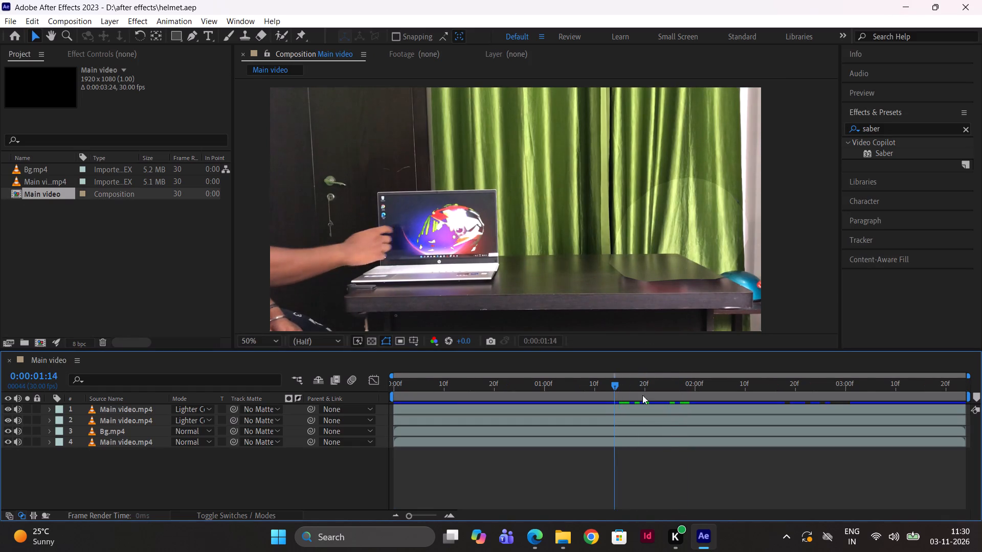
drag(642, 395, 661, 393)
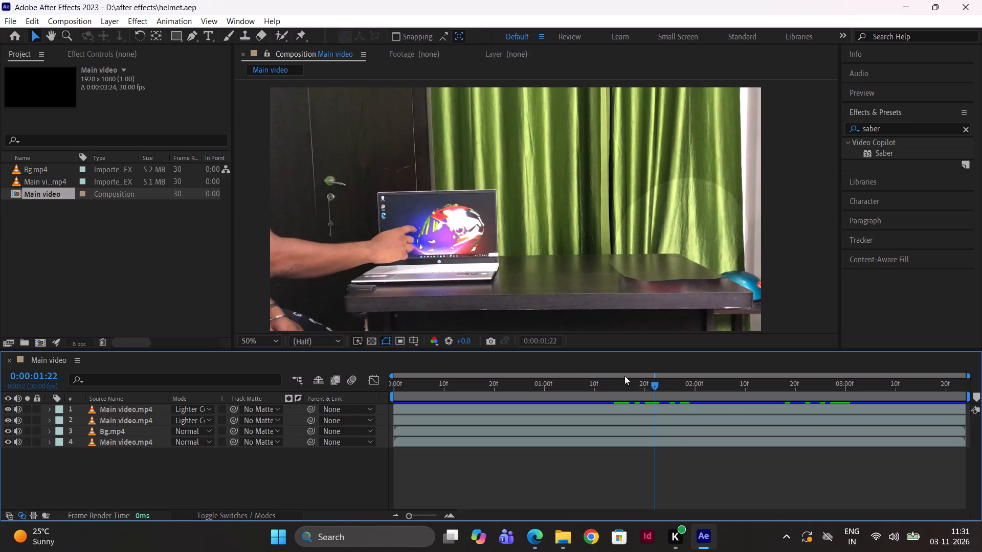
drag(656, 383, 630, 429)
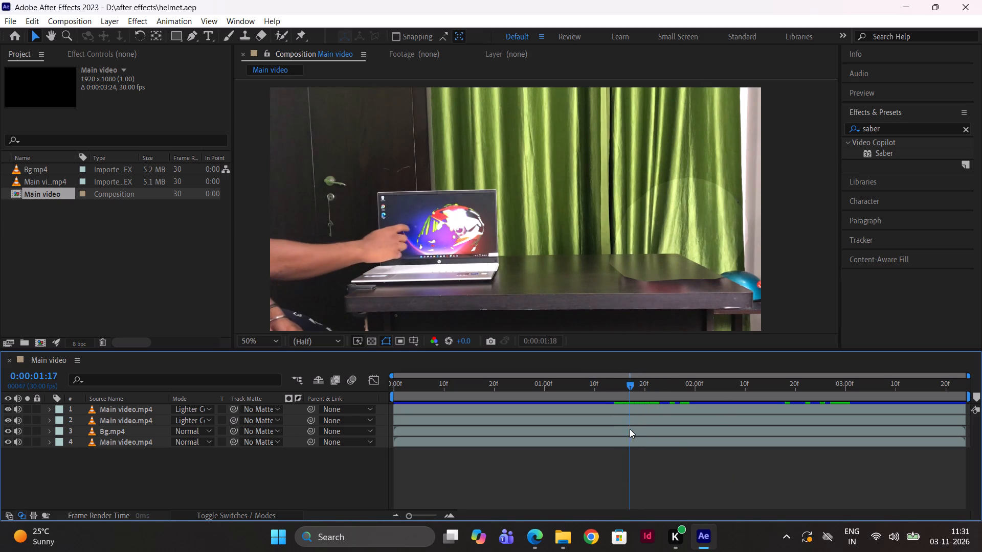
drag(630, 429, 688, 420)
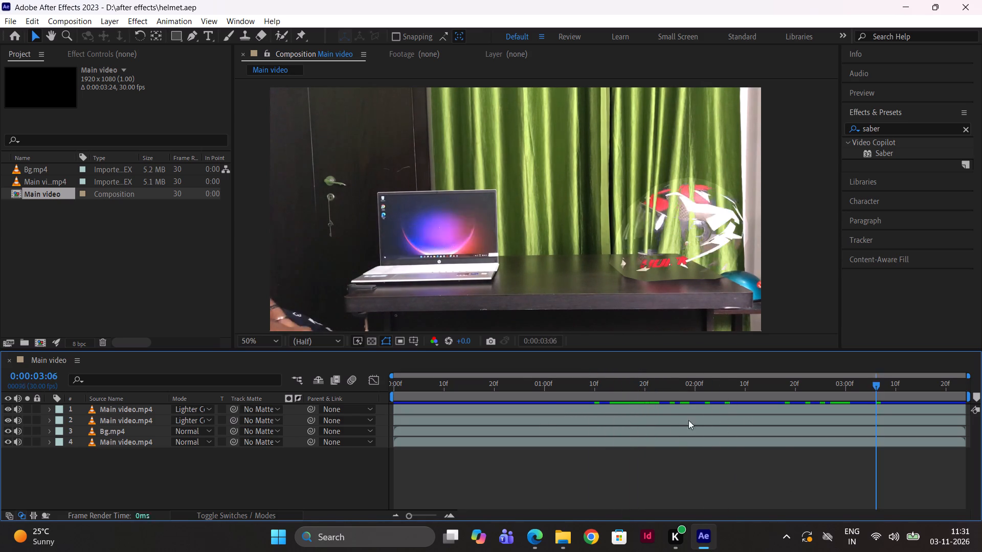
drag(688, 420, 710, 427)
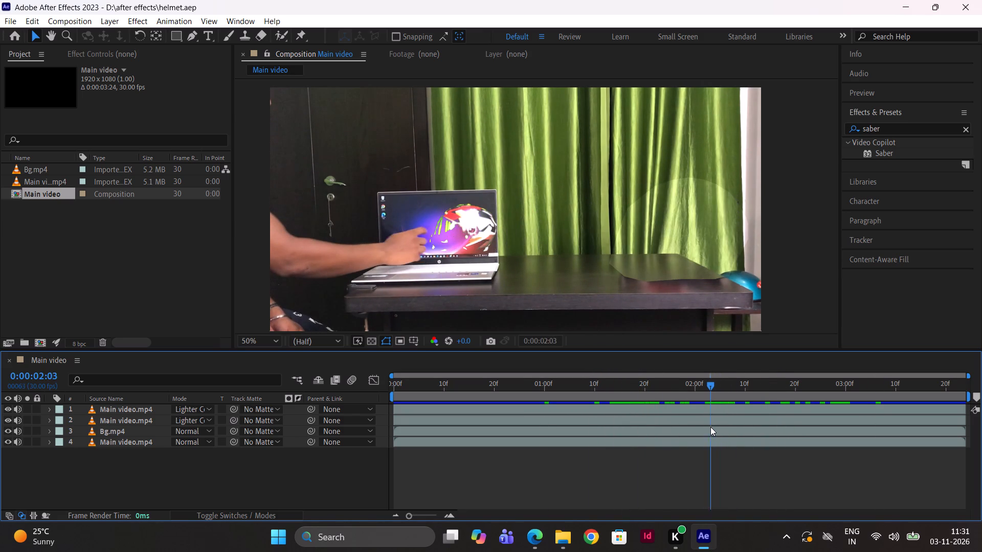
drag(710, 427, 675, 428)
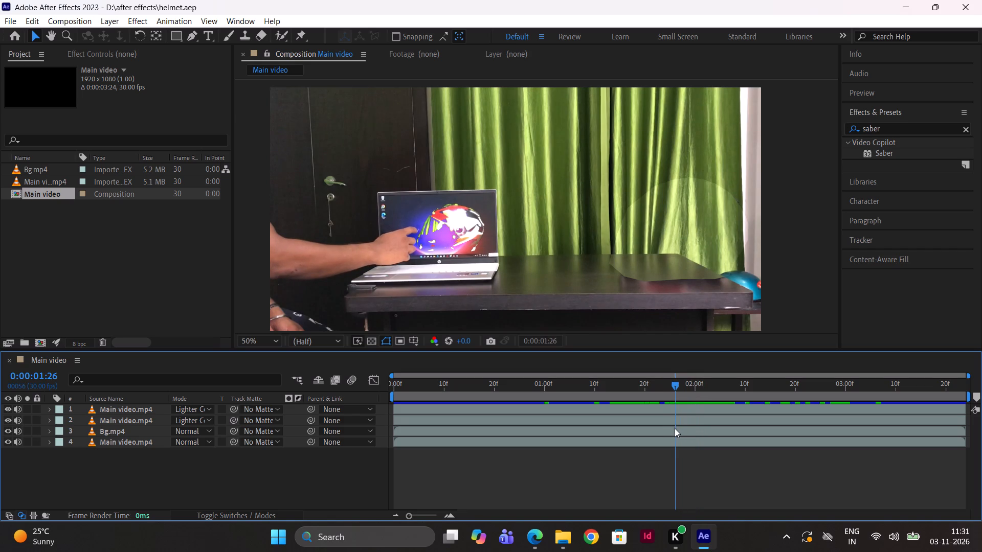
drag(675, 428, 612, 430)
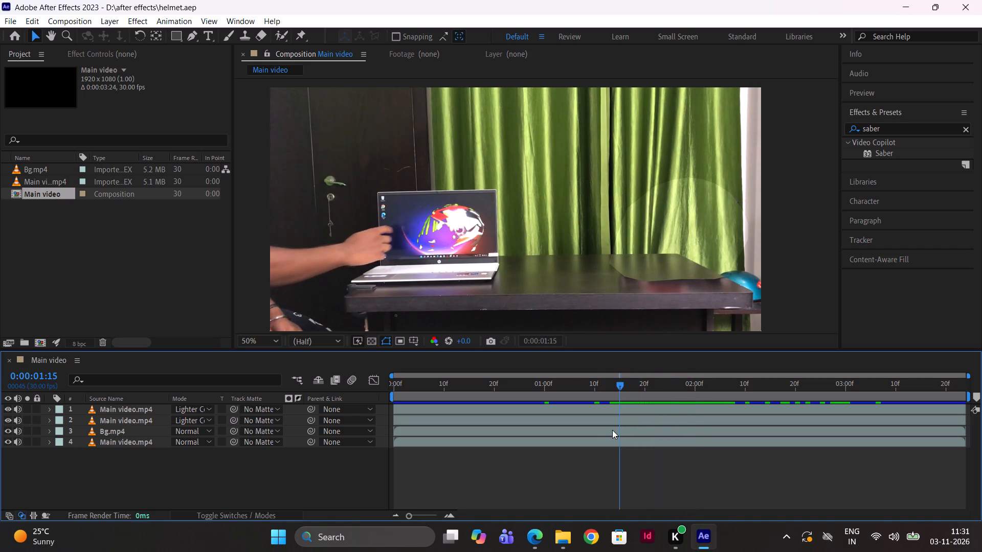
drag(612, 430, 562, 435)
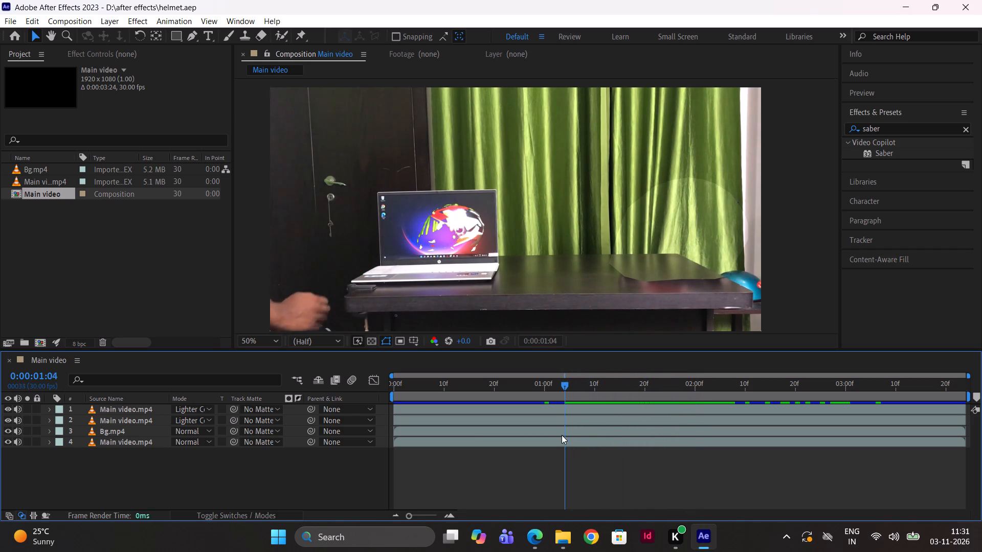
drag(562, 435, 404, 463)
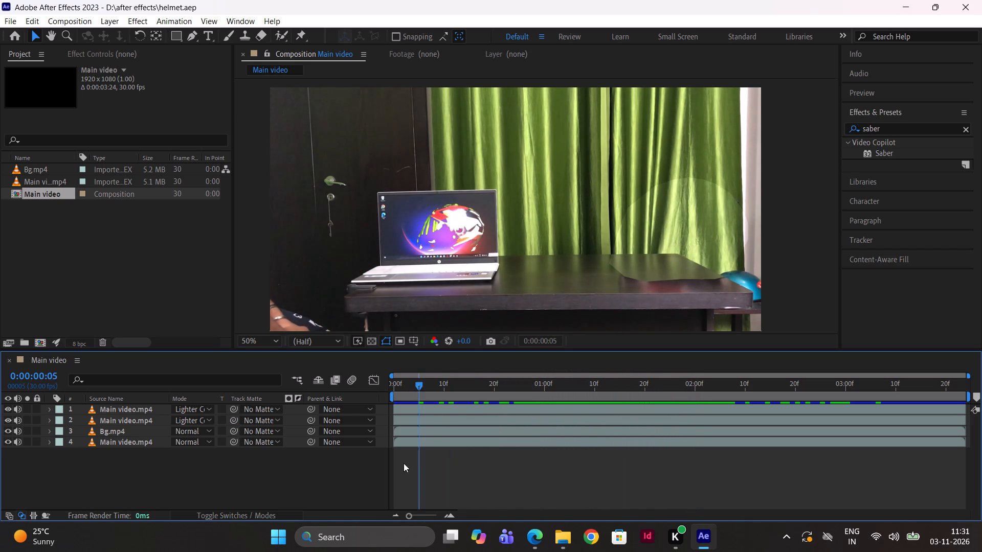
drag(404, 463, 443, 467)
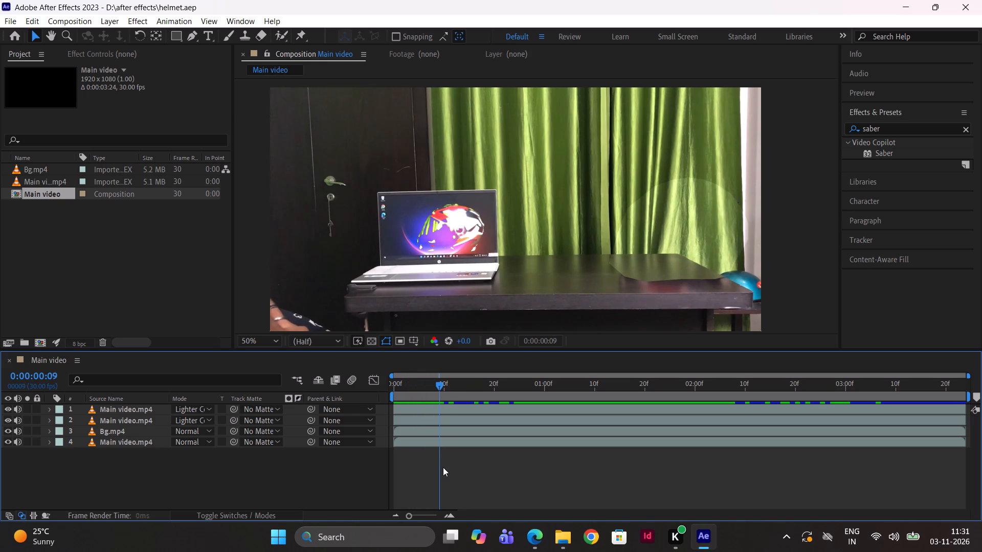
drag(443, 467, 502, 464)
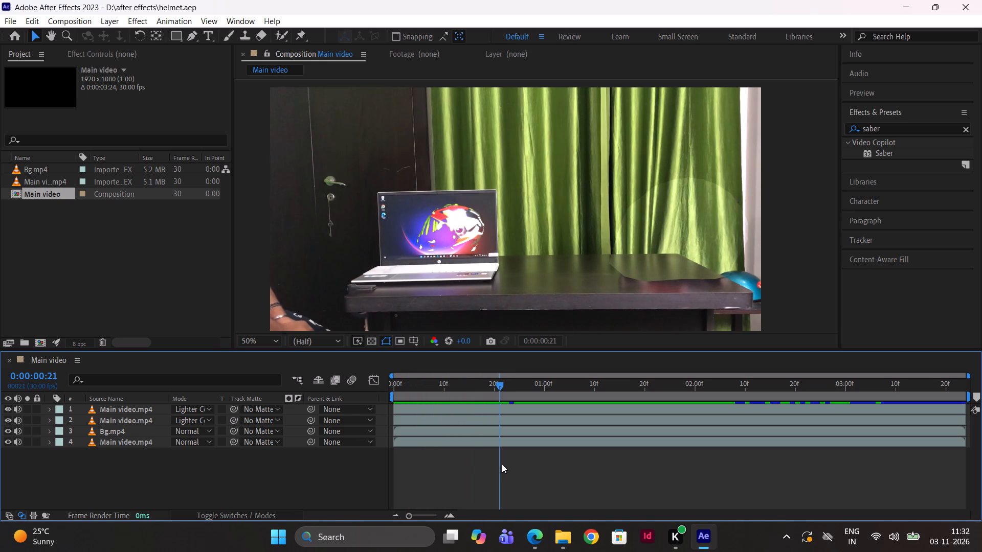
drag(502, 464, 836, 462)
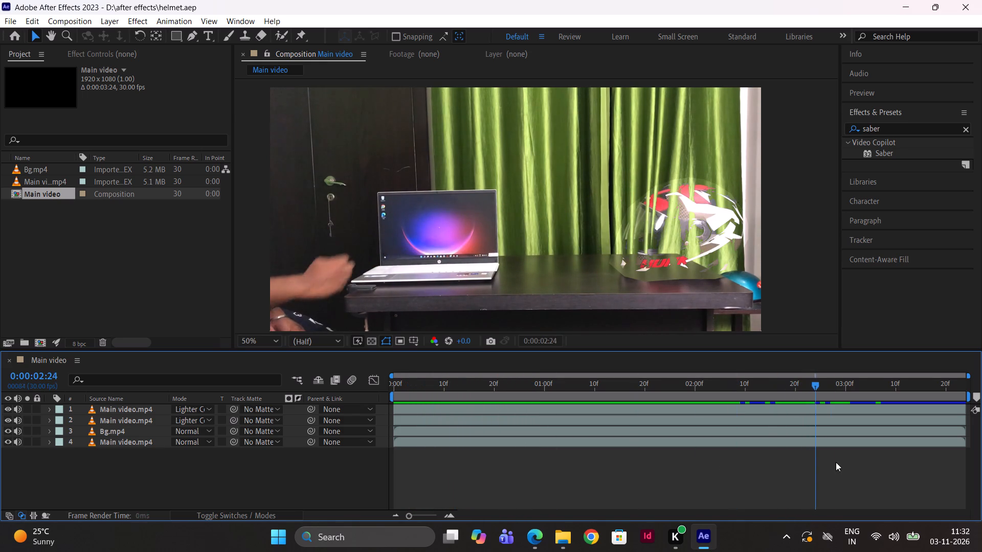
drag(836, 462, 823, 453)
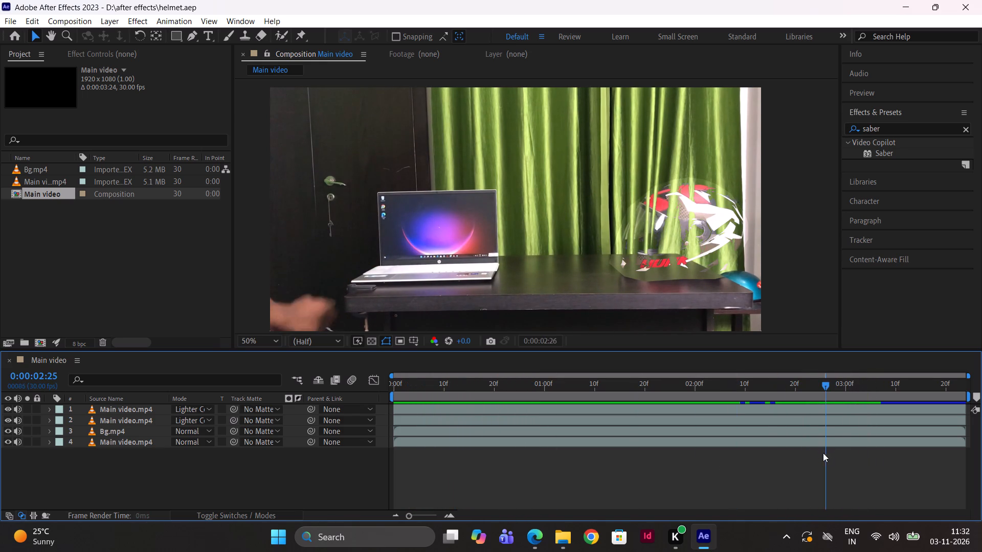
drag(823, 453, 770, 456)
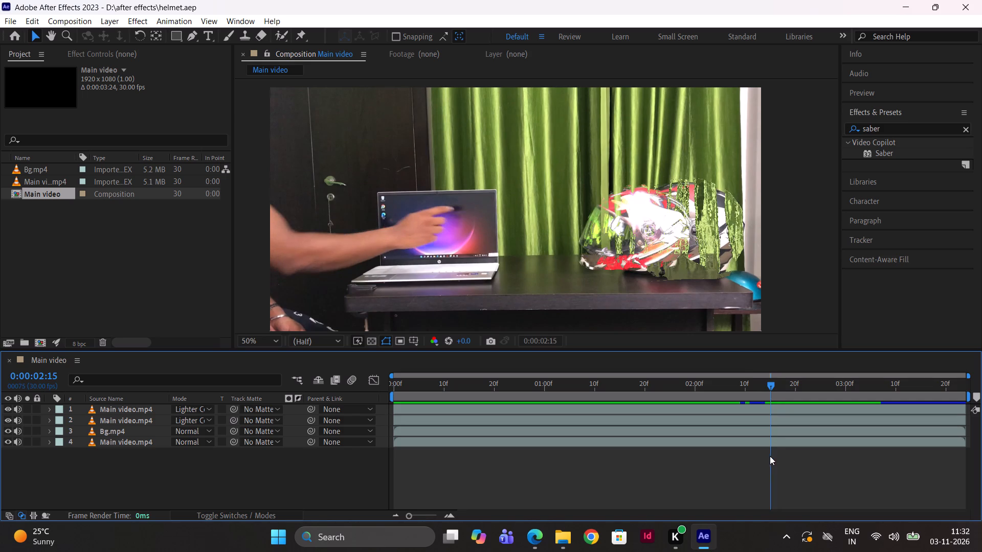
drag(770, 456, 749, 442)
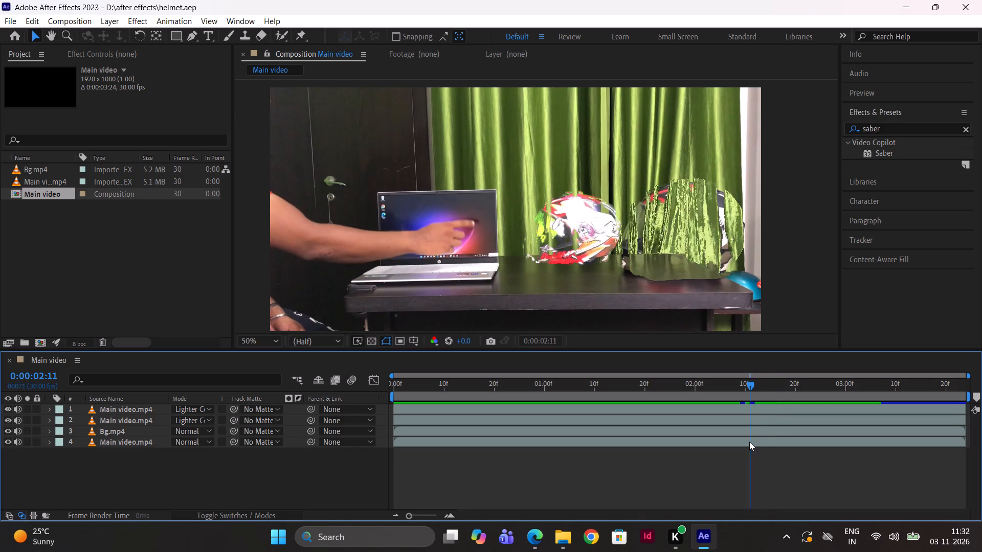
drag(749, 442, 809, 436)
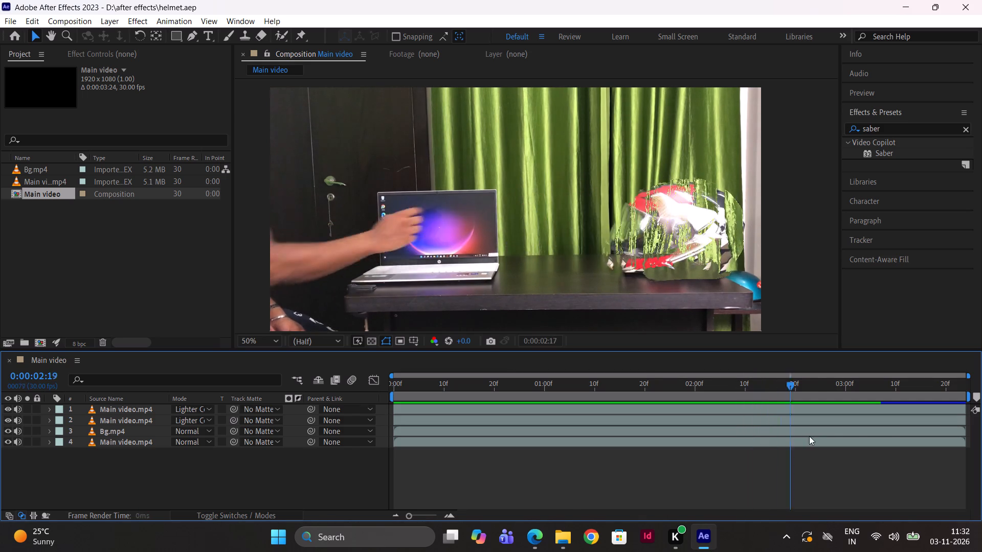
drag(809, 436, 893, 437)
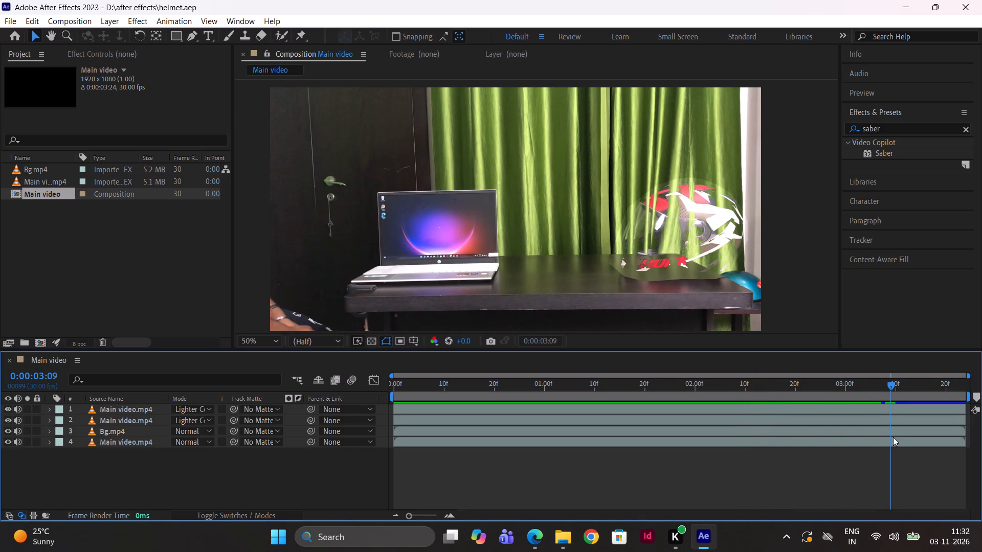
drag(893, 437, 910, 437)
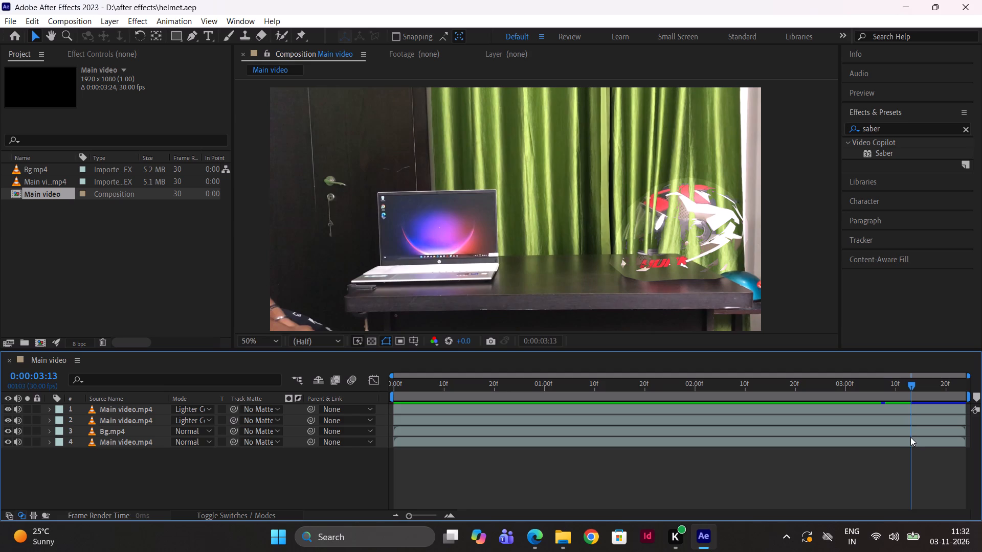
drag(910, 437, 955, 437)
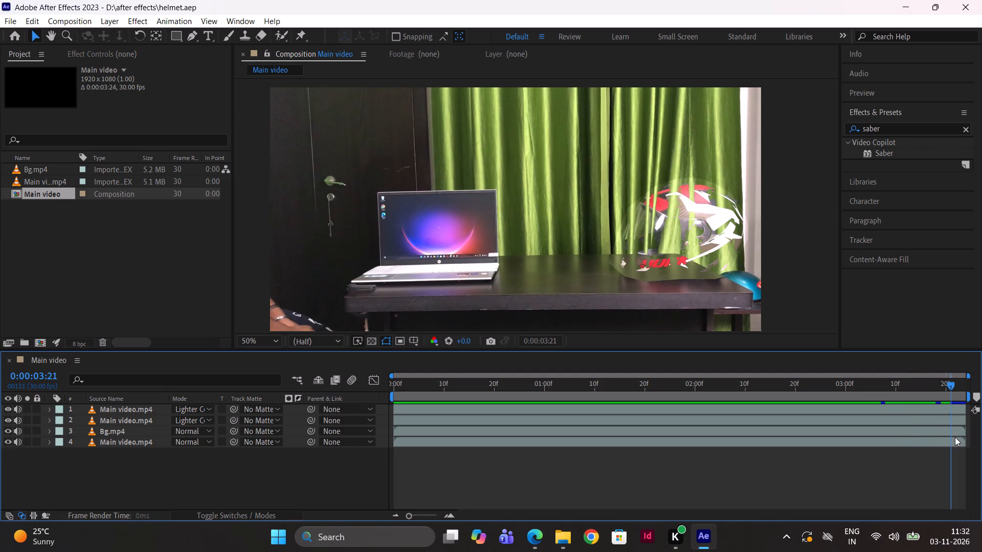
drag(955, 437, 893, 440)
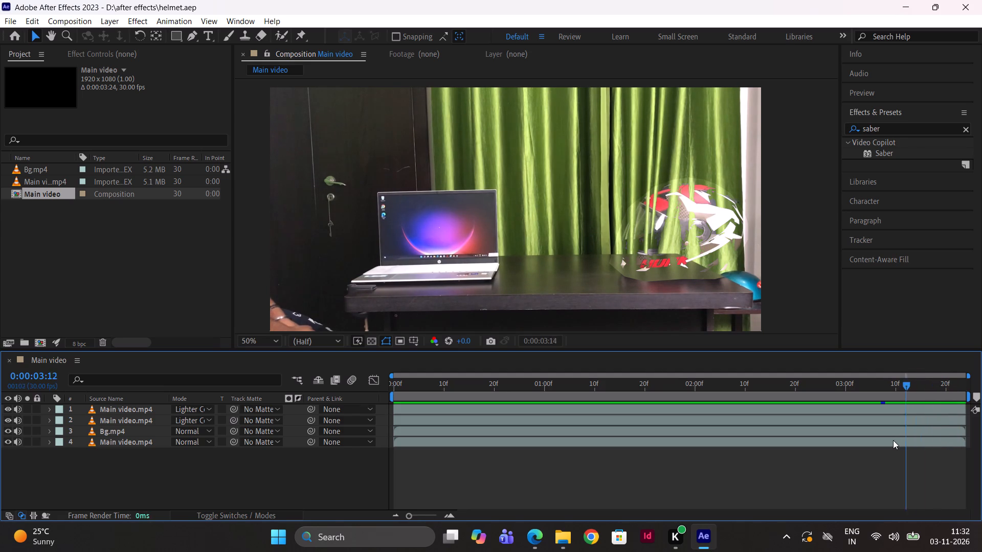
drag(893, 440, 886, 441)
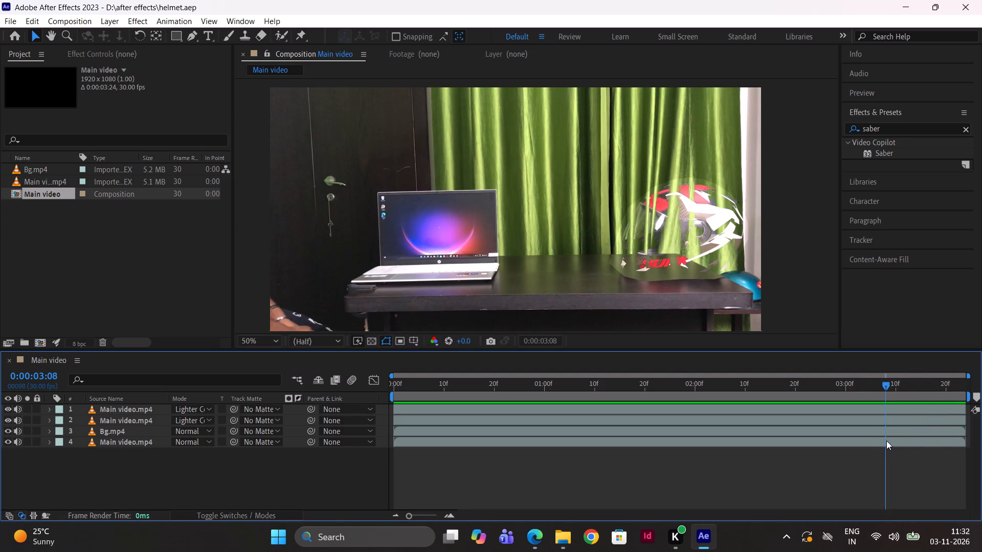
drag(886, 441, 919, 464)
drag(887, 386, 880, 392)
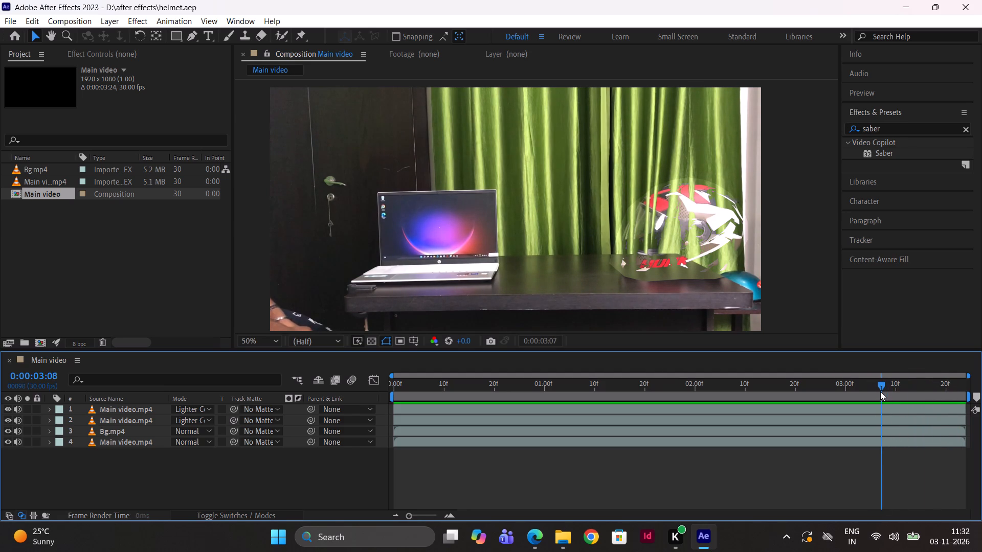
drag(880, 392, 841, 419)
drag(843, 386, 801, 403)
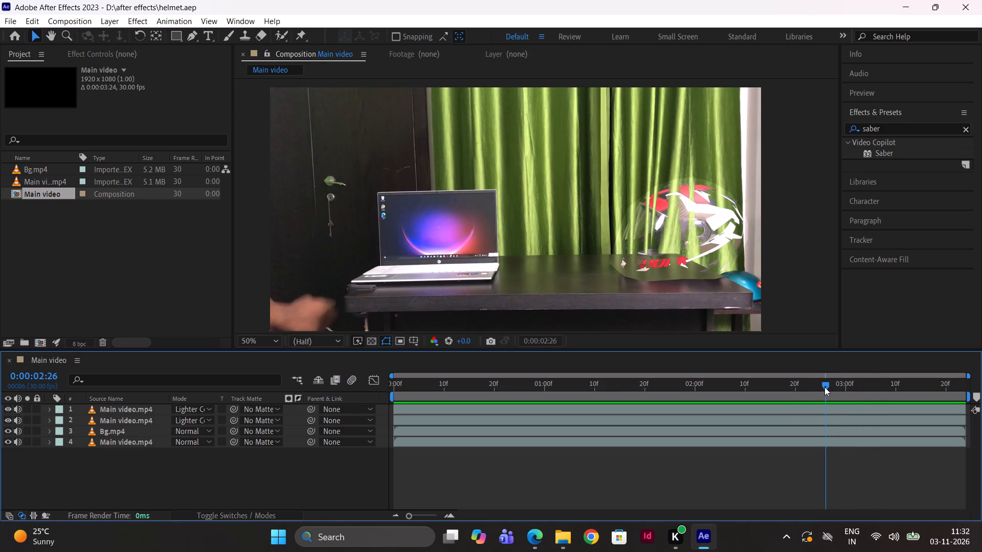
Scrub the Main video composition between about 0:00:01:08 and 0:00:03:20 to examine the helmet's transfer and its final position on the table.
drag(824, 387, 732, 423)
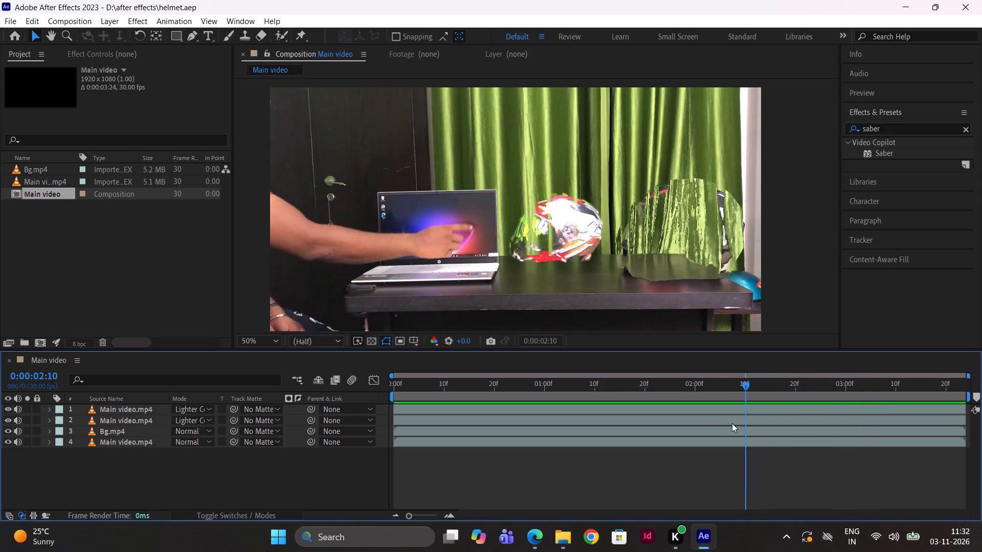
drag(732, 423, 897, 428)
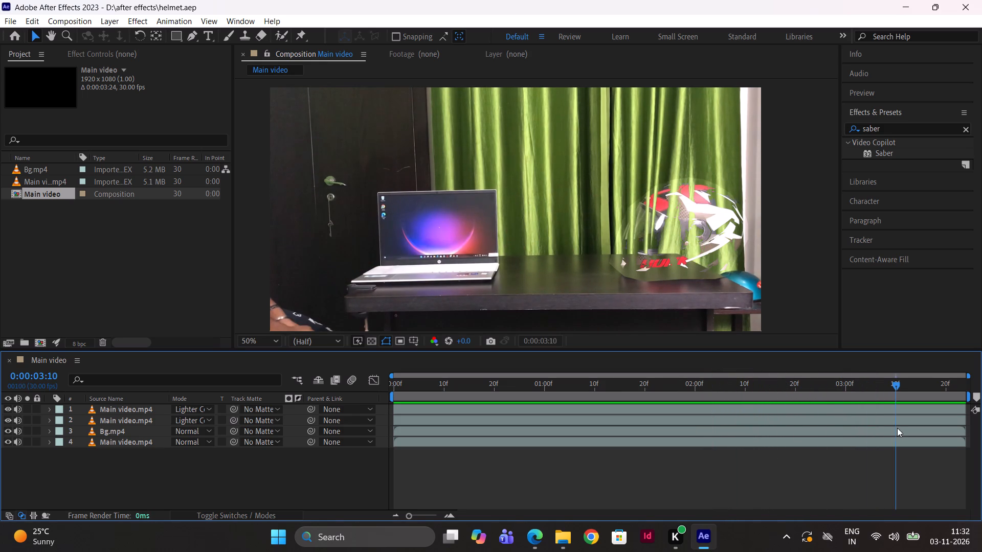
drag(897, 428, 583, 457)
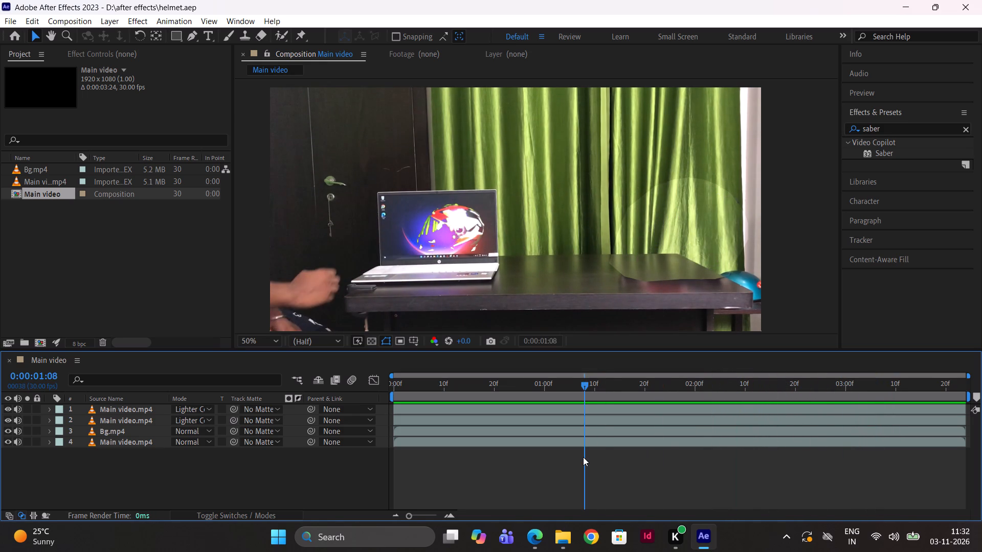
drag(583, 457, 912, 431)
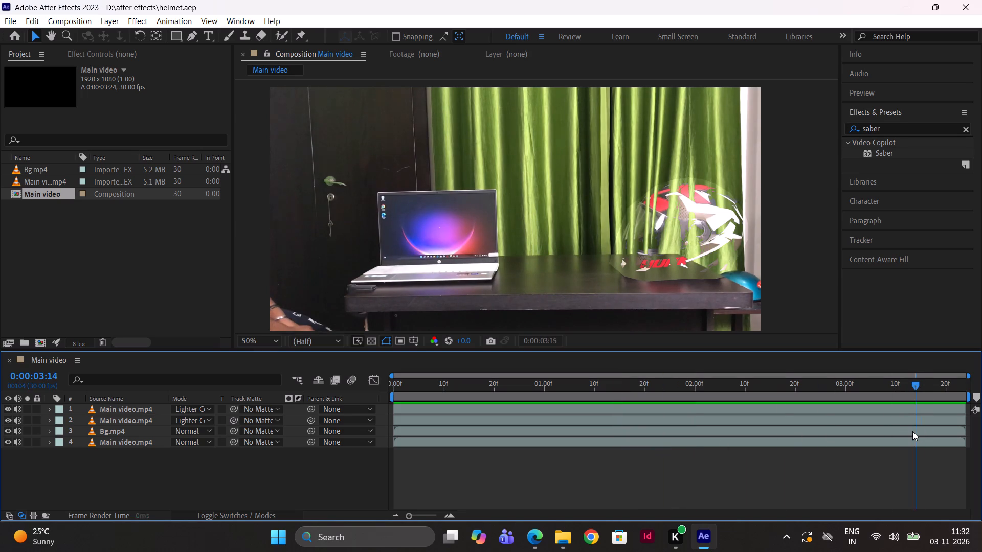
drag(912, 431, 860, 452)
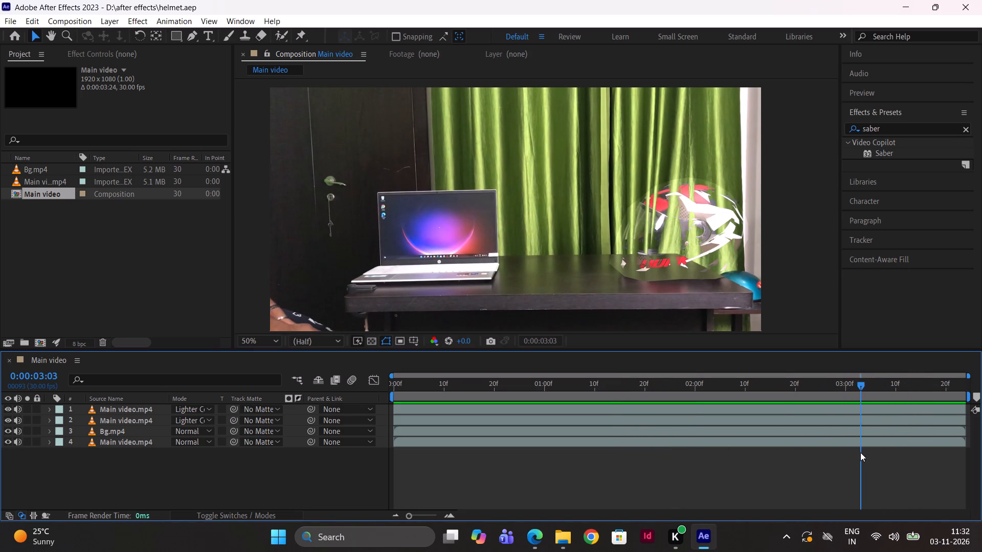
drag(860, 452, 930, 472)
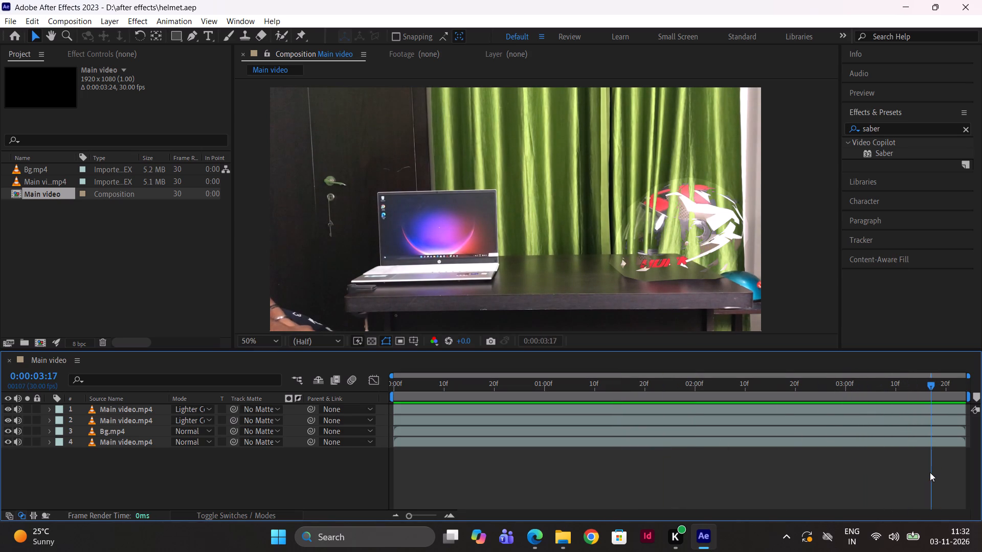
drag(930, 472, 899, 490)
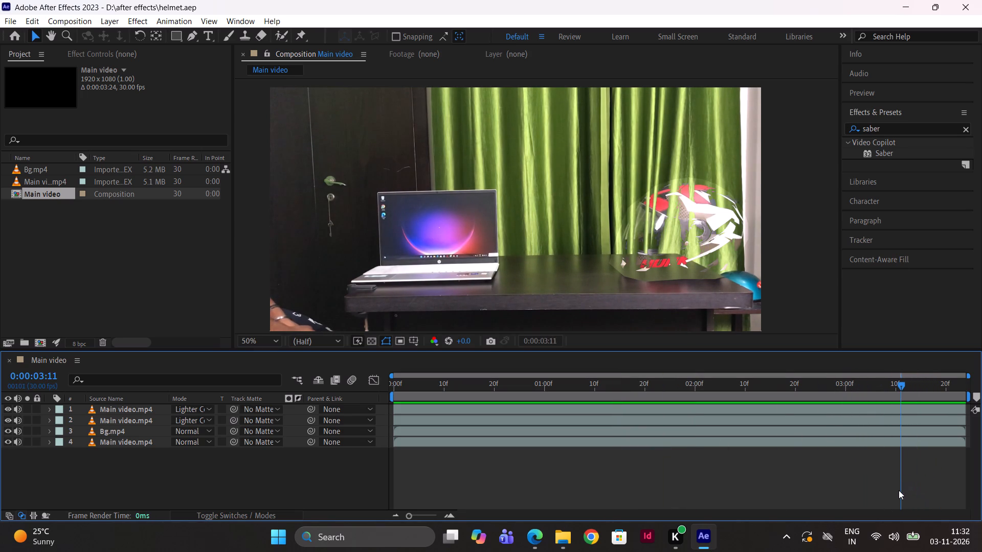
drag(899, 490, 897, 489)
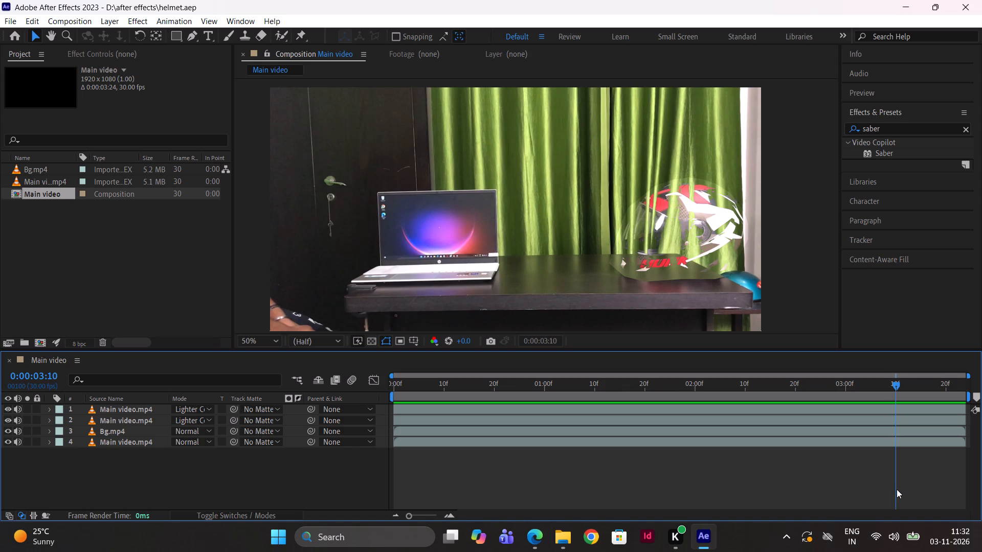
drag(897, 489, 944, 489)
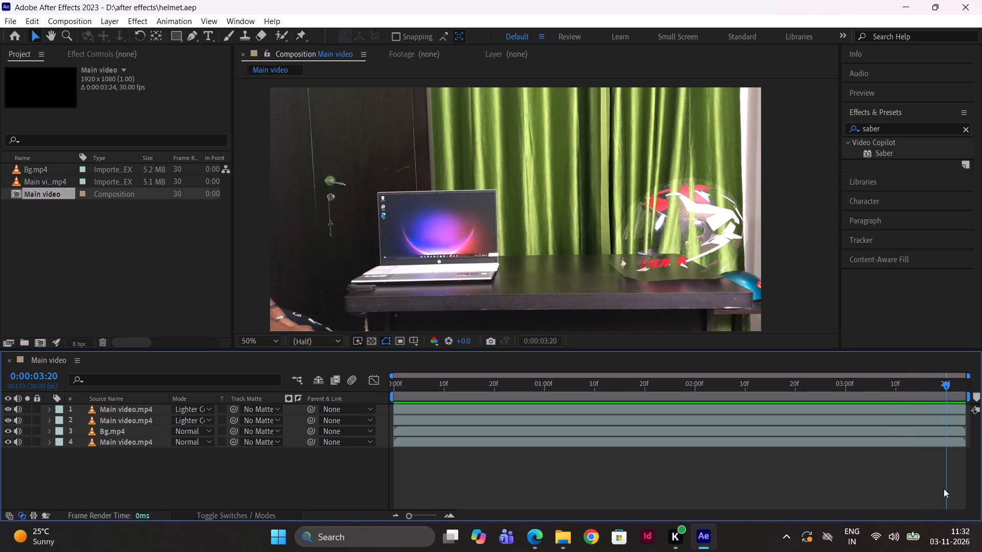
drag(944, 489, 944, 489)
Step through Main video at roughly ten-frame intervals, back to 0:00:01:10 and forward to the end, examining the hand and helmet.
click(896, 375)
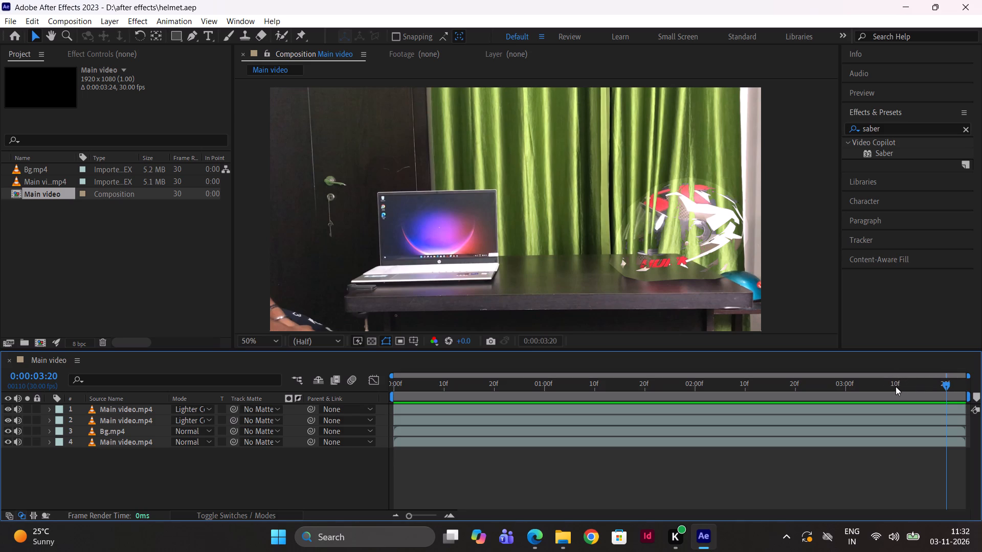
click(896, 386)
click(844, 381)
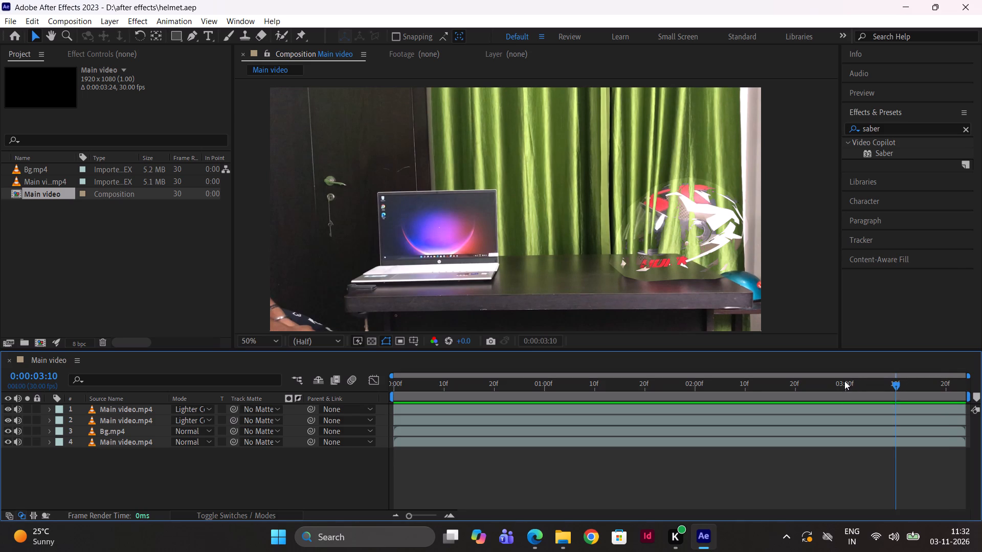
click(795, 380)
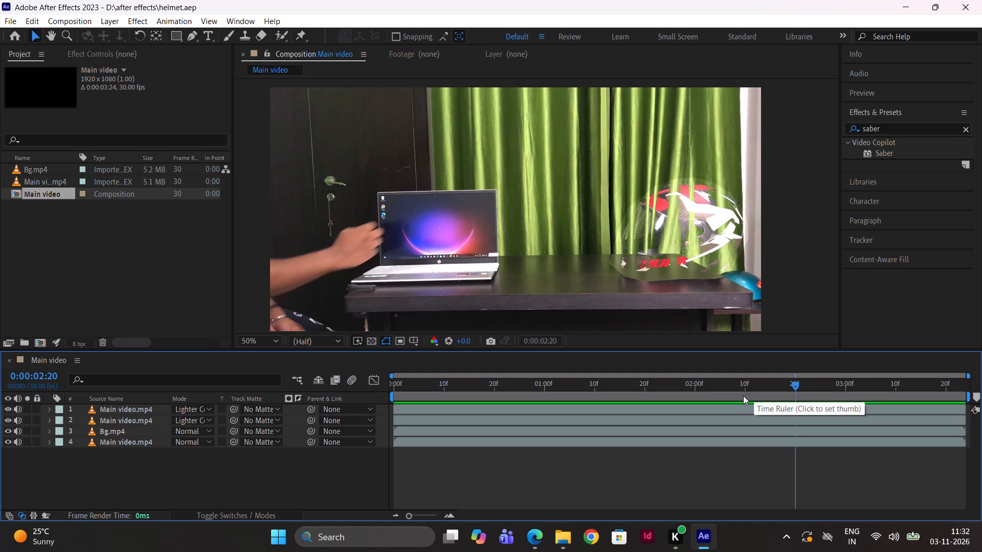
click(745, 385)
click(694, 383)
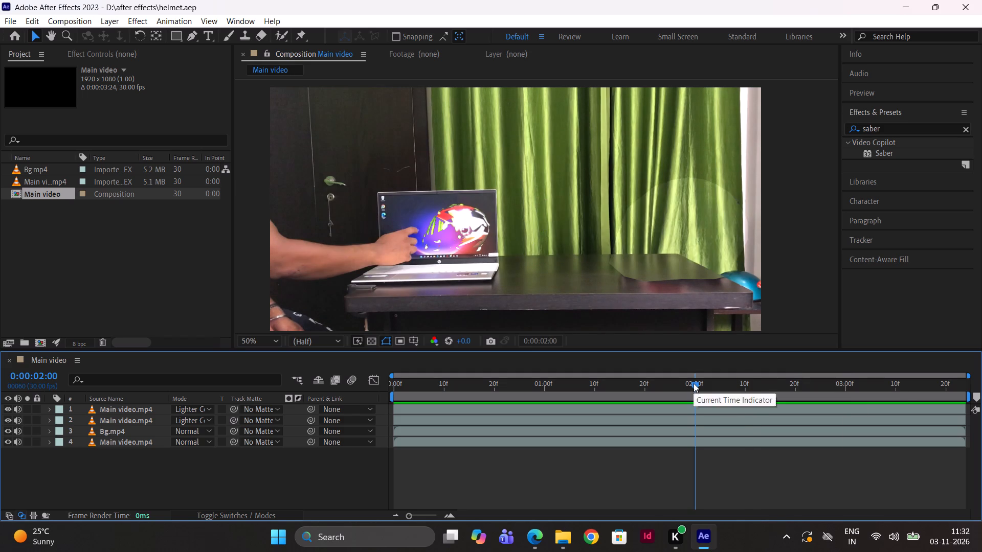
click(640, 386)
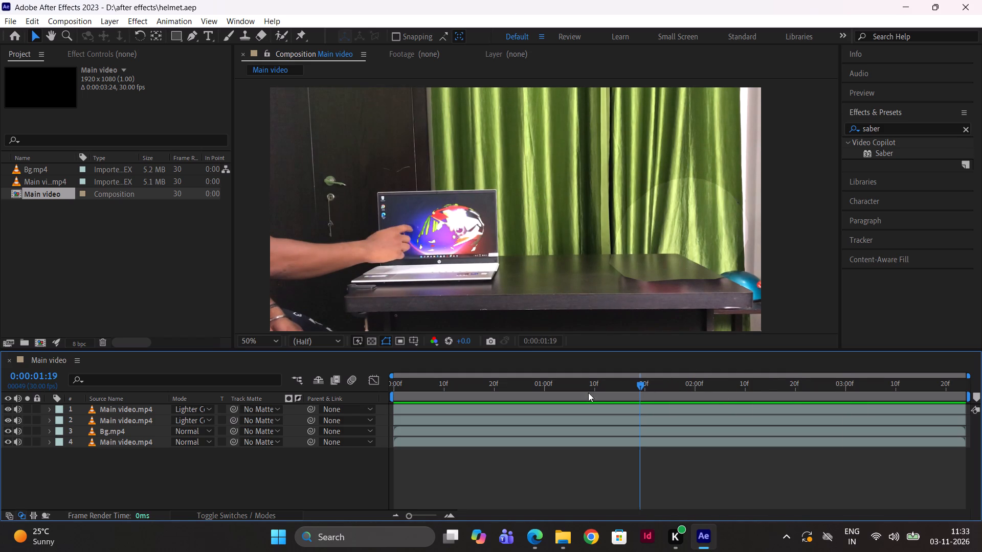
click(594, 387)
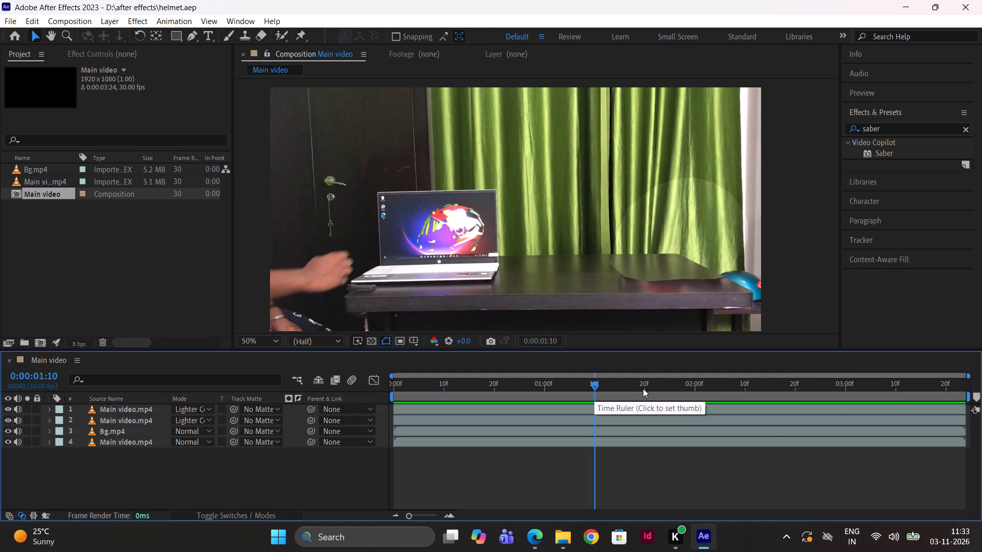
click(643, 388)
click(695, 385)
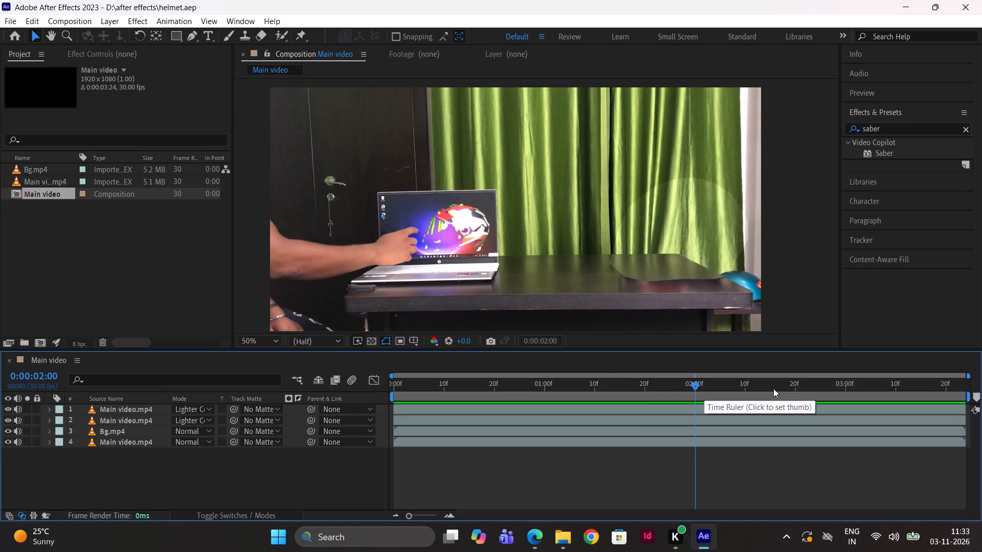
click(794, 386)
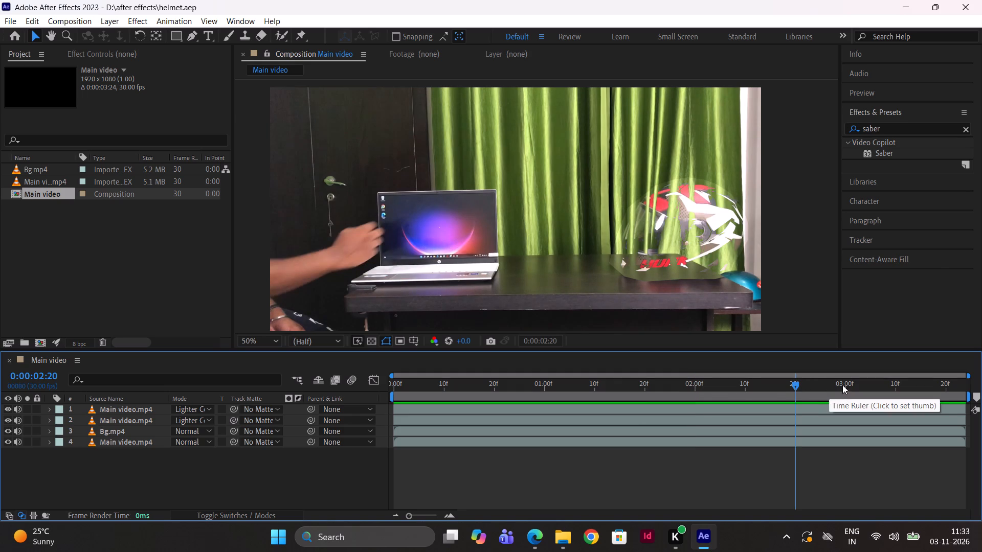
click(846, 380)
click(894, 385)
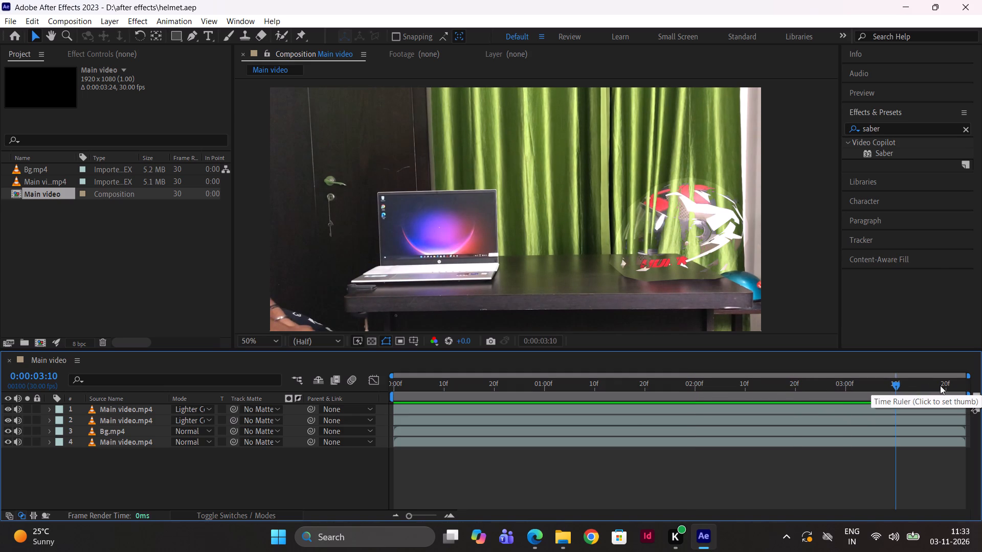
click(944, 385)
Review Main video frames at intervals back to 0:00:00:19 and forward again to 0:00:03:21, comparing the helmet on screen and on table.
click(791, 387)
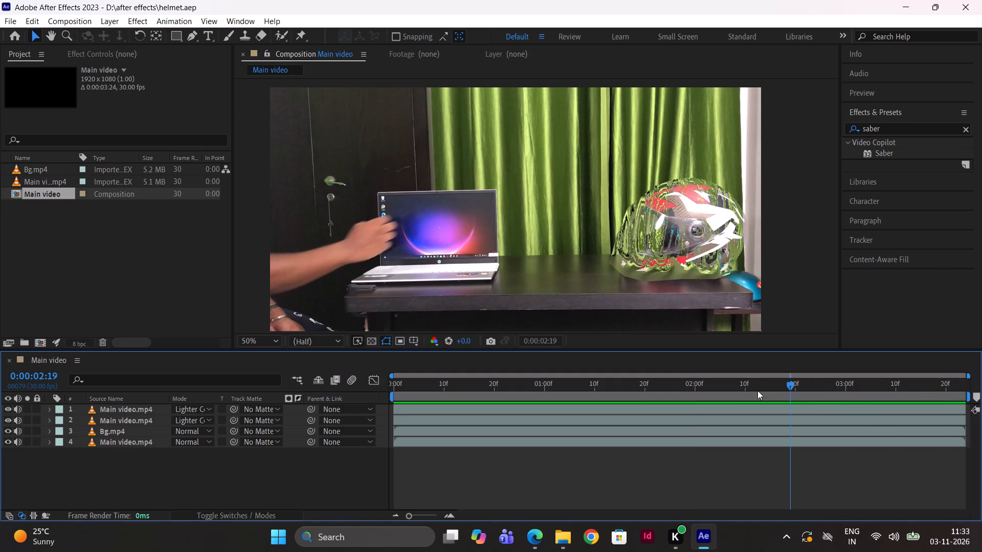
click(745, 384)
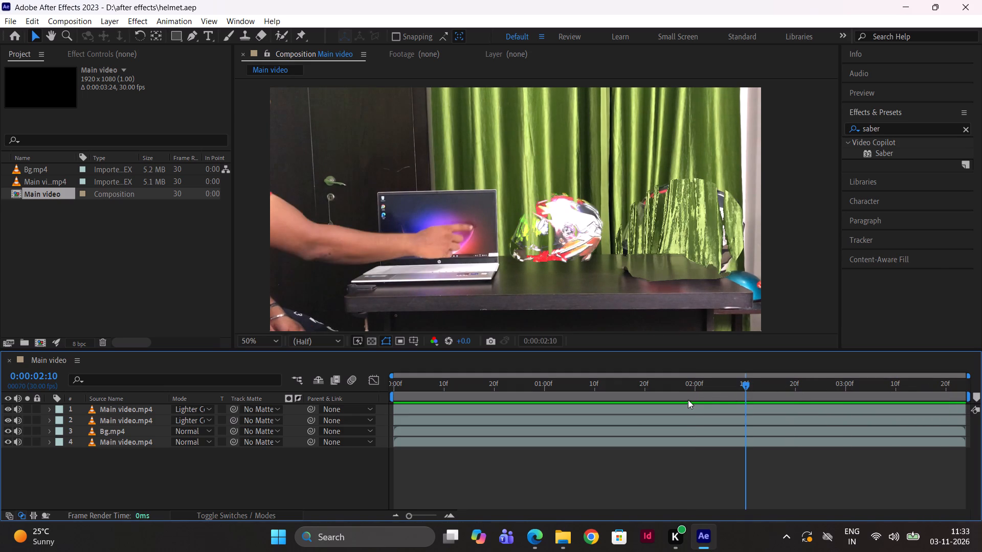
click(694, 382)
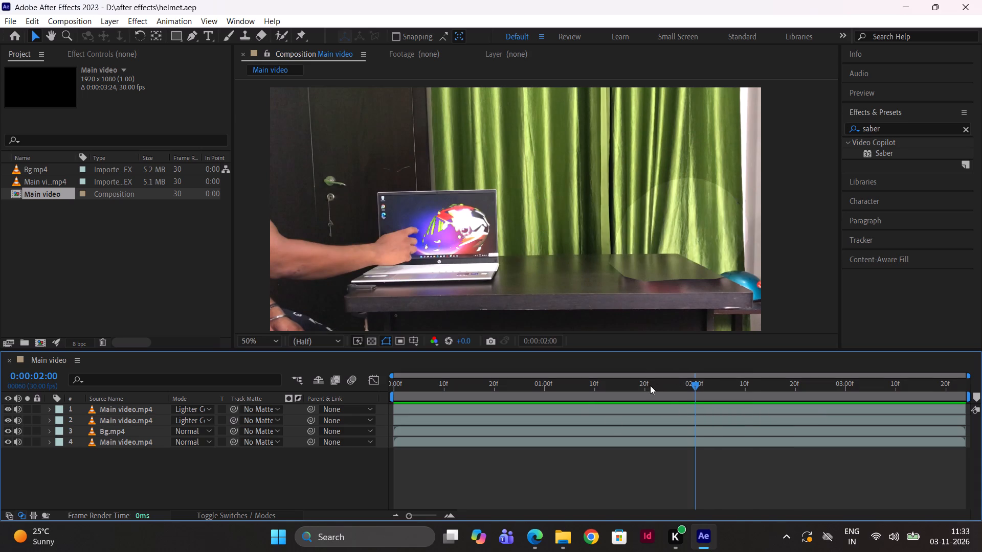
click(644, 384)
click(597, 385)
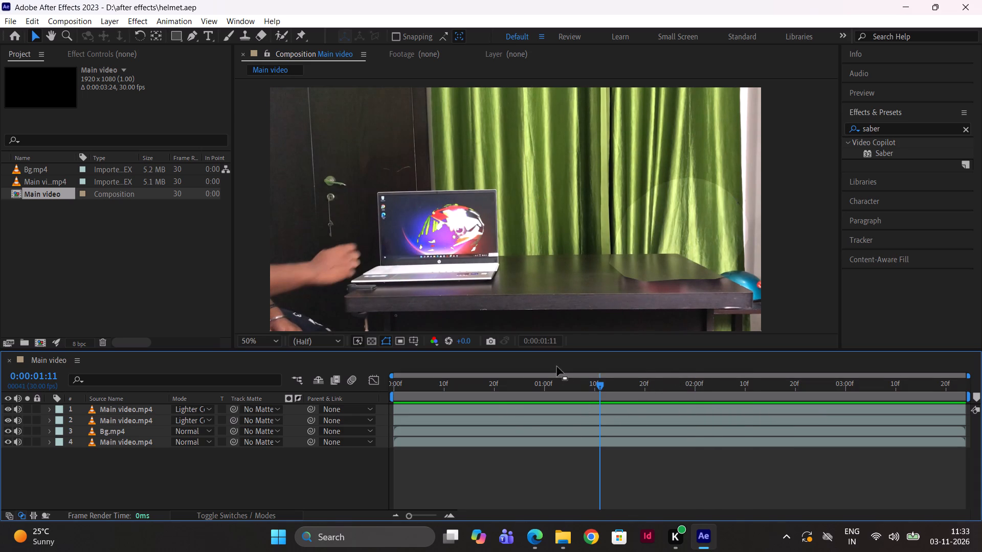
click(542, 384)
click(490, 383)
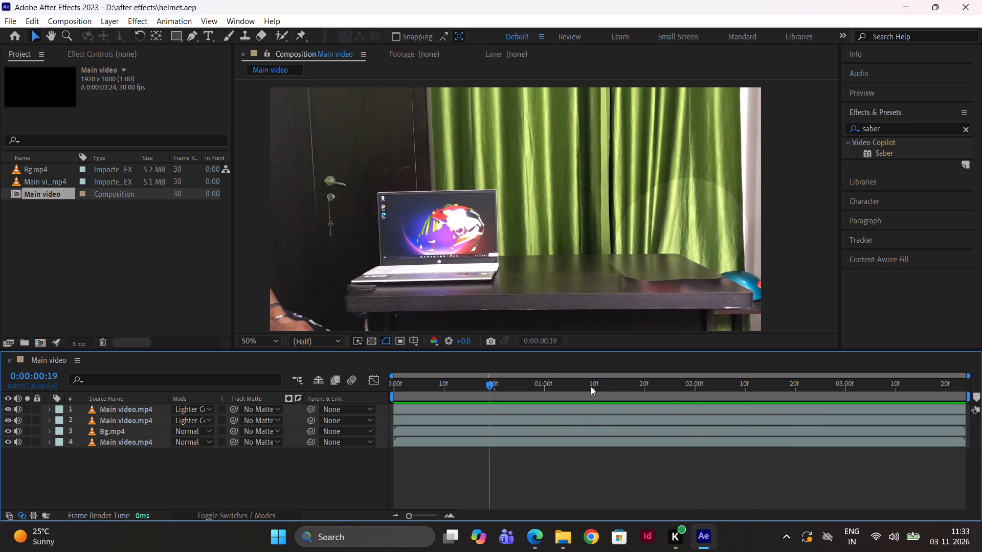
click(598, 383)
click(715, 387)
click(781, 379)
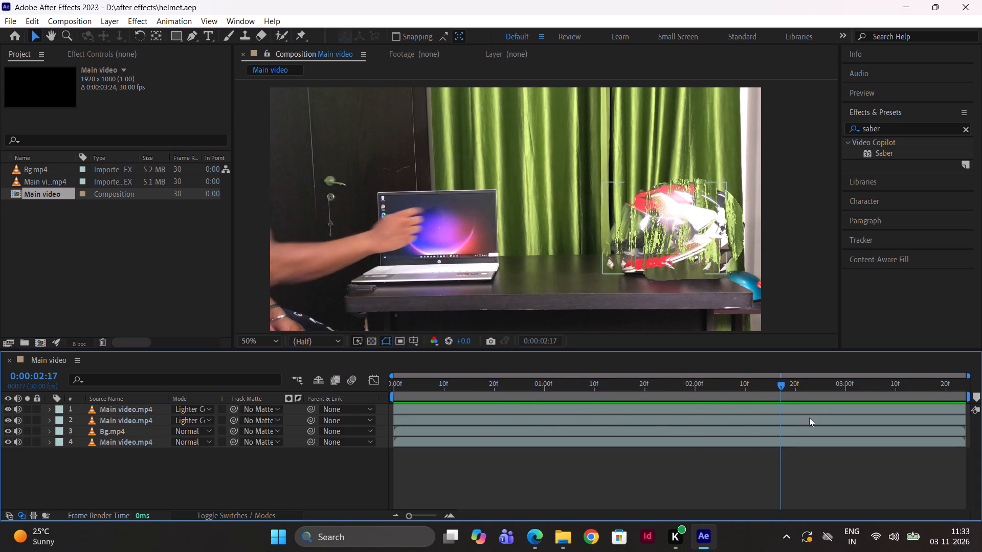
click(863, 386)
click(905, 381)
click(951, 382)
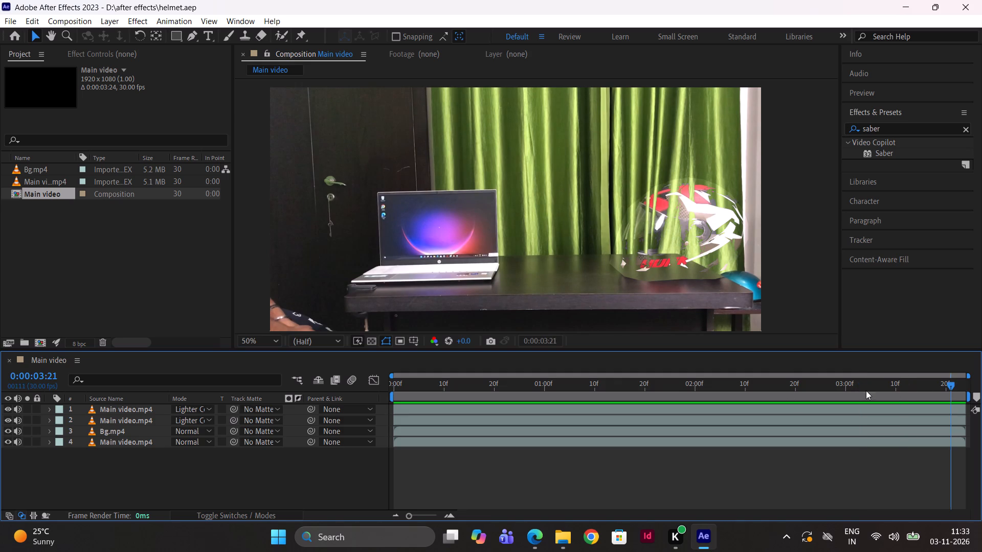
Step backward through the Main video composition from 0:00:03:01 to 0:00:00:10, examining the helmet and hand at roughly ten-frame intervals.
click(852, 380)
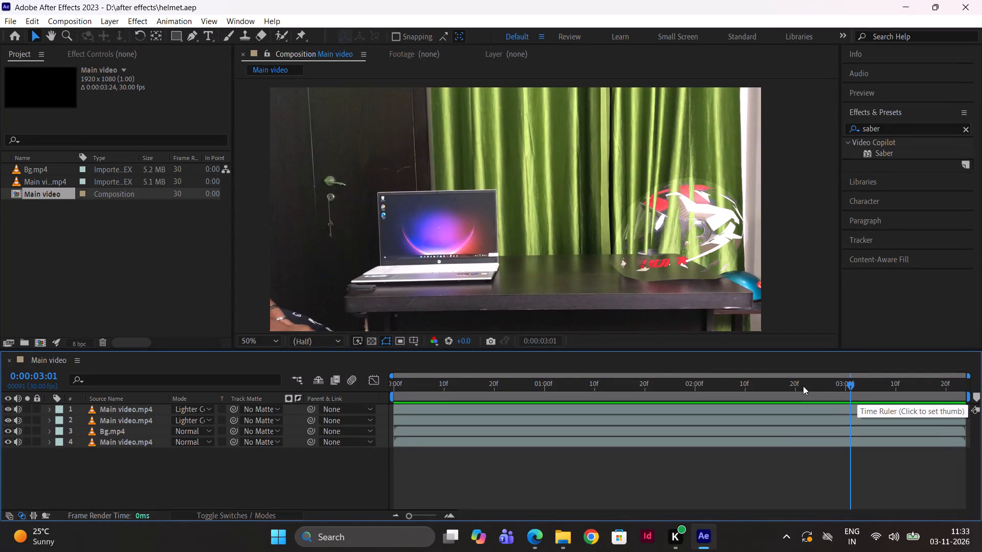
click(800, 382)
click(748, 377)
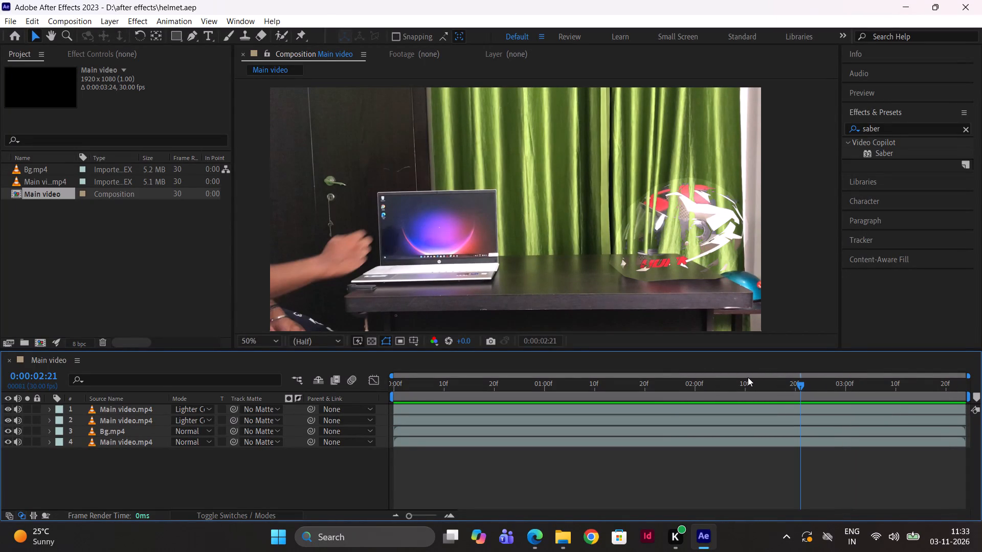
click(752, 376)
click(752, 380)
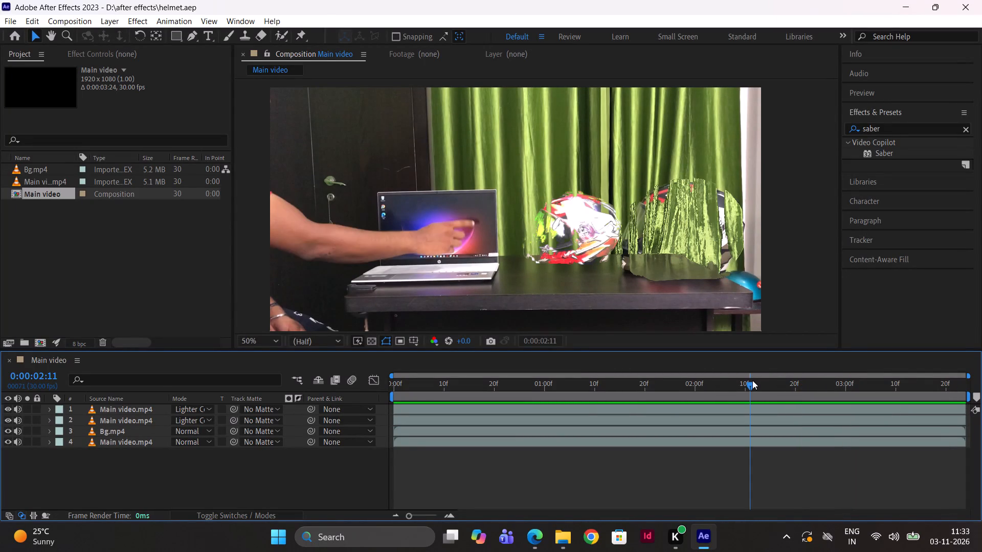
click(706, 376)
click(703, 377)
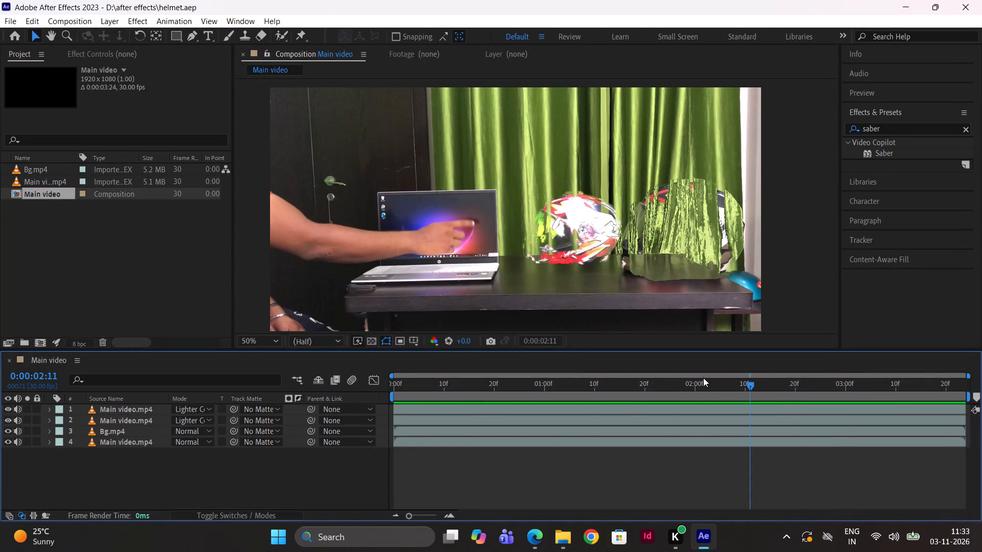
click(706, 385)
click(654, 379)
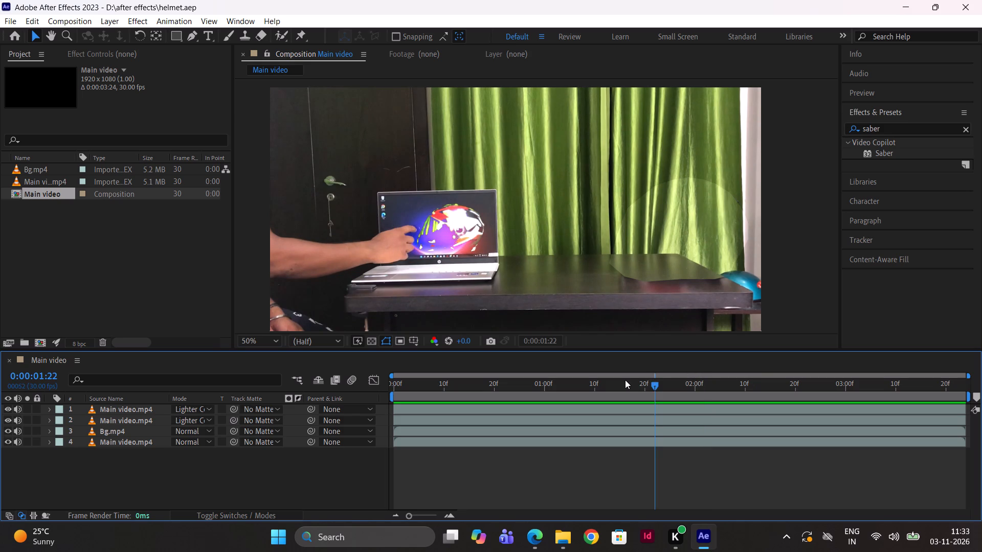
click(625, 380)
click(596, 385)
click(568, 388)
click(545, 392)
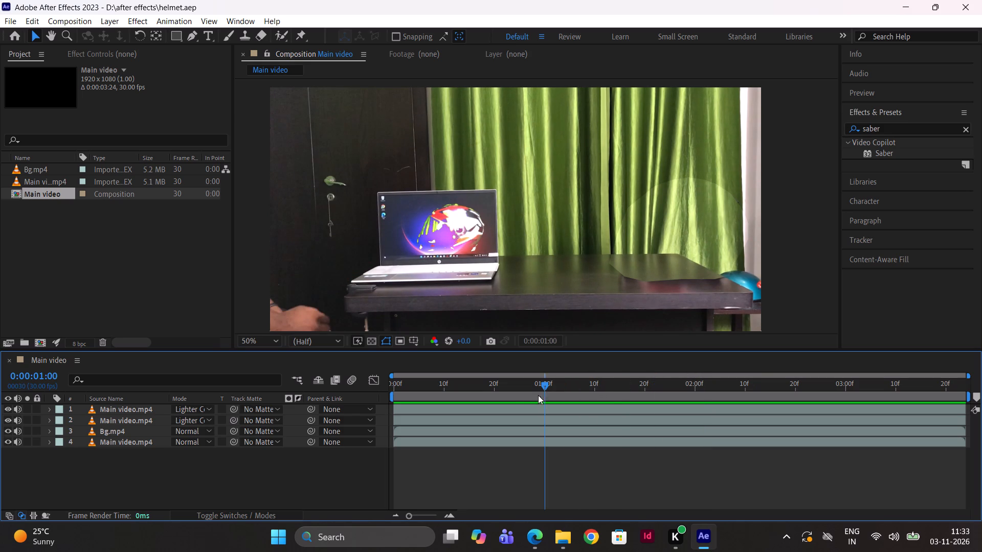
click(494, 388)
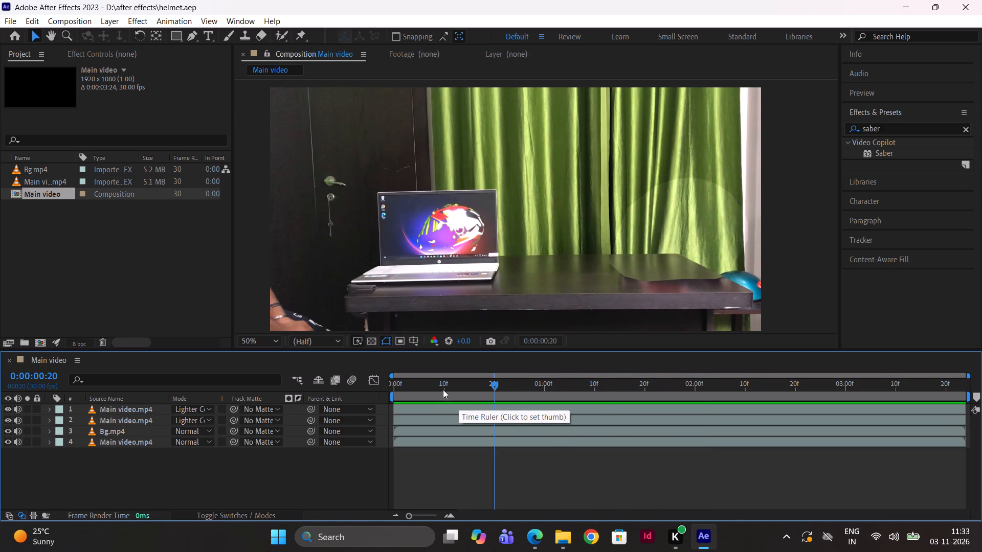
click(444, 386)
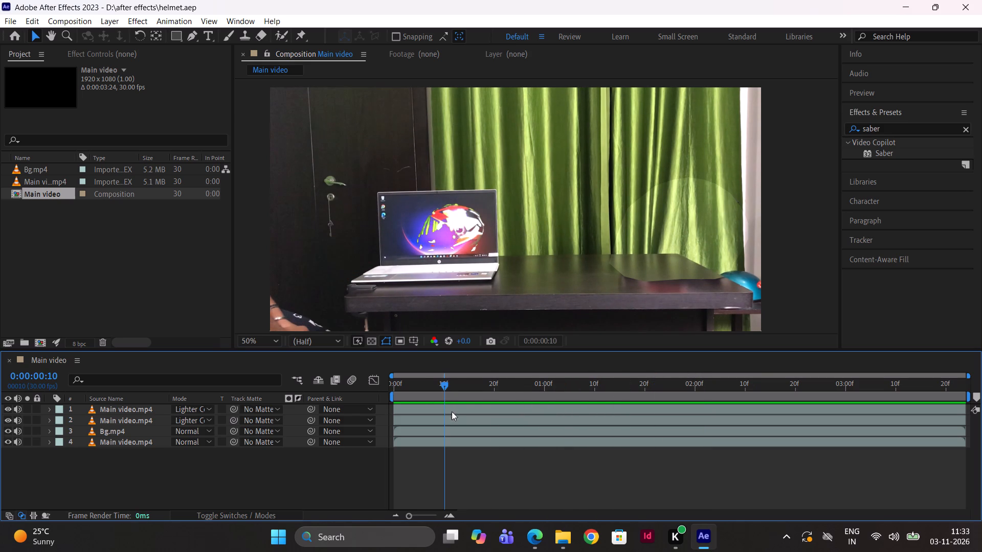
Step forward through Main video from 0:00:00:20 to 0:00:02:29 at roughly ten-frame intervals, examining the hand's pull of the helmet.
click(494, 385)
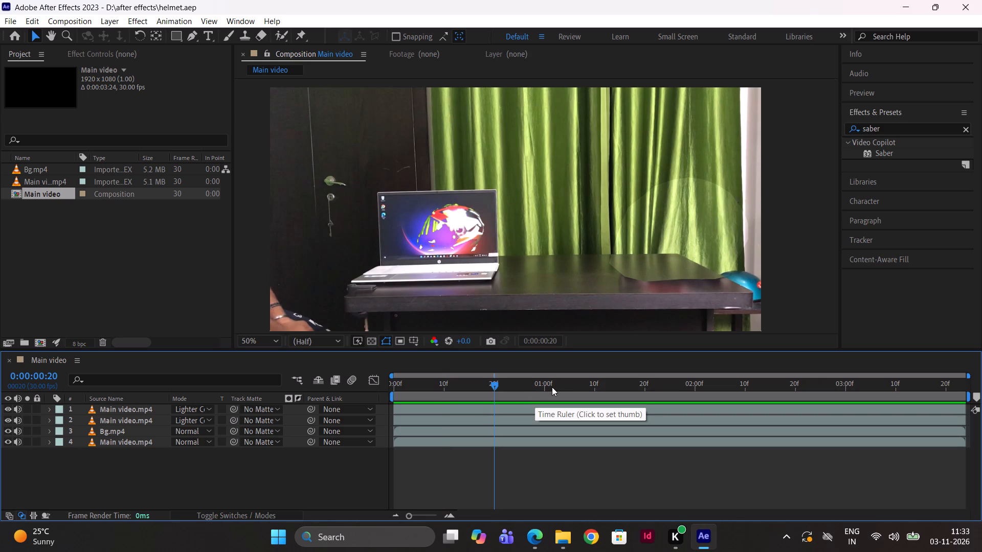
click(544, 384)
click(592, 385)
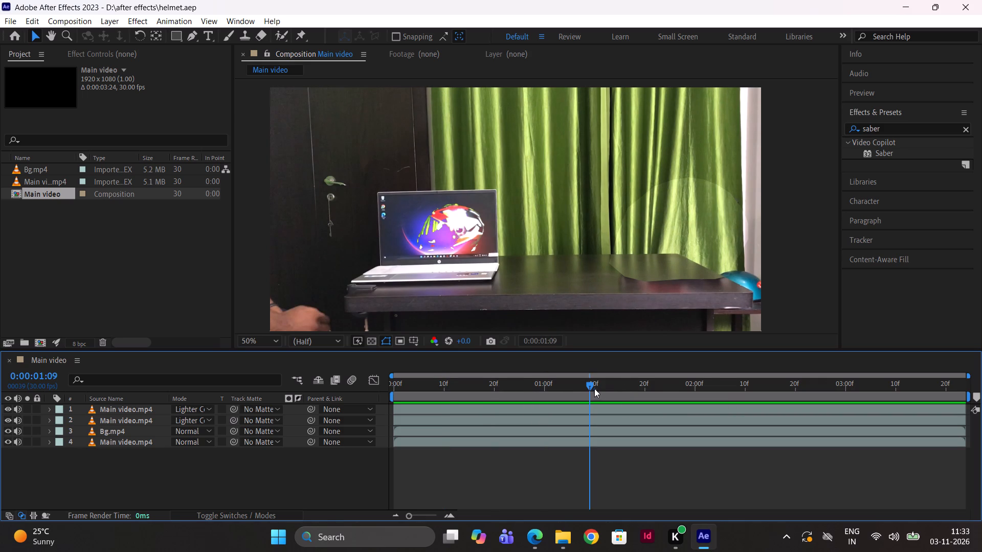
click(643, 384)
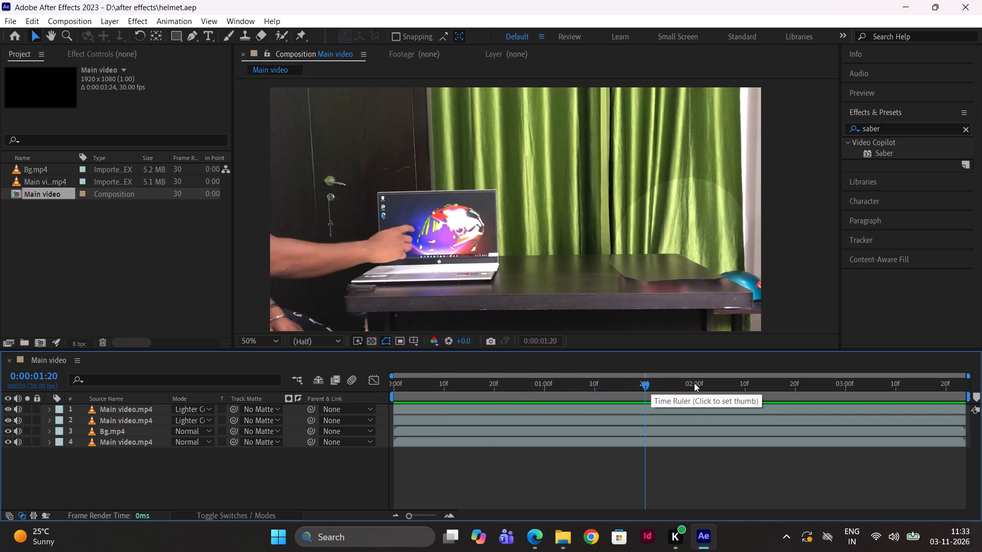
click(694, 383)
click(745, 381)
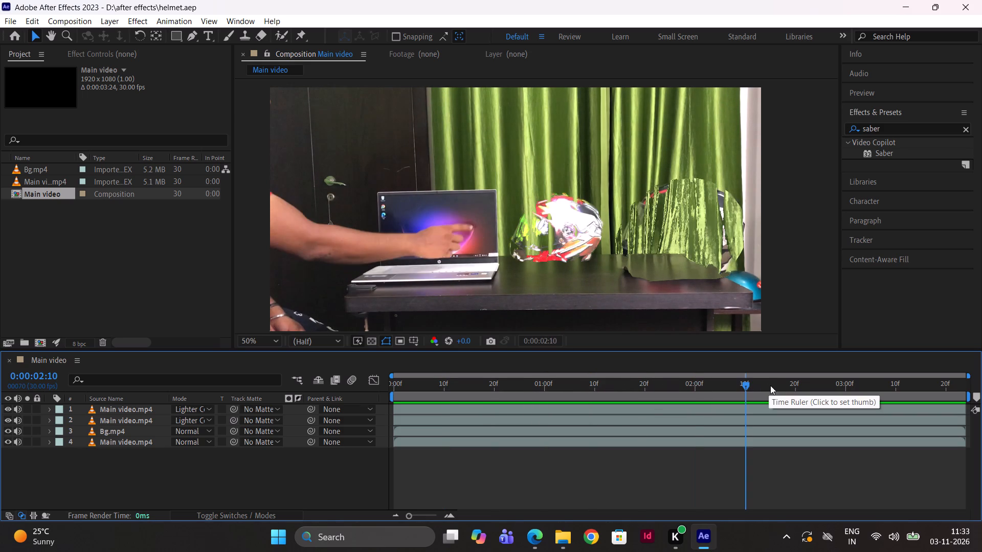
click(794, 384)
click(842, 384)
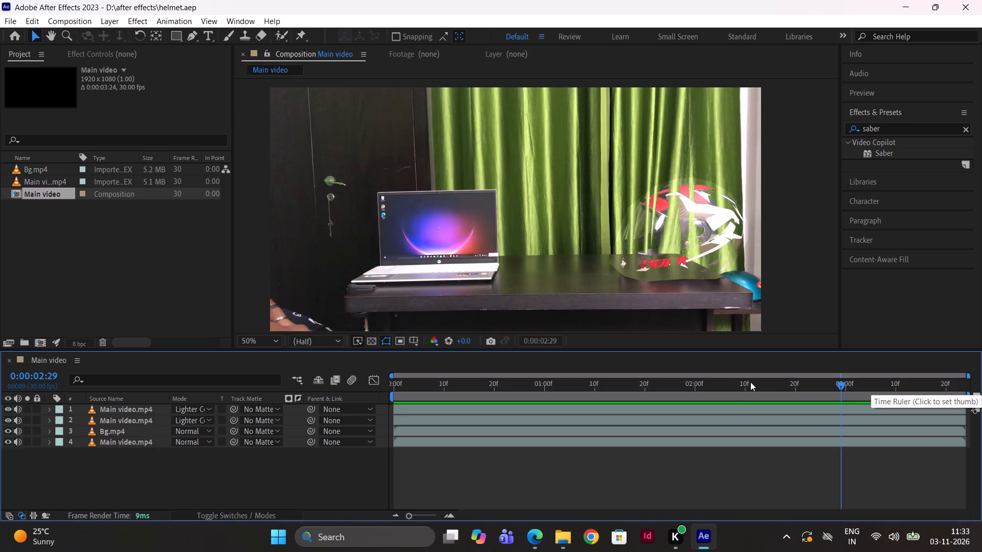
Review Main video frames back to 0:00:01:12 and forward to 0:00:03:12, comparing the helmet before and after the transfer.
click(734, 382)
click(673, 389)
click(602, 397)
click(745, 394)
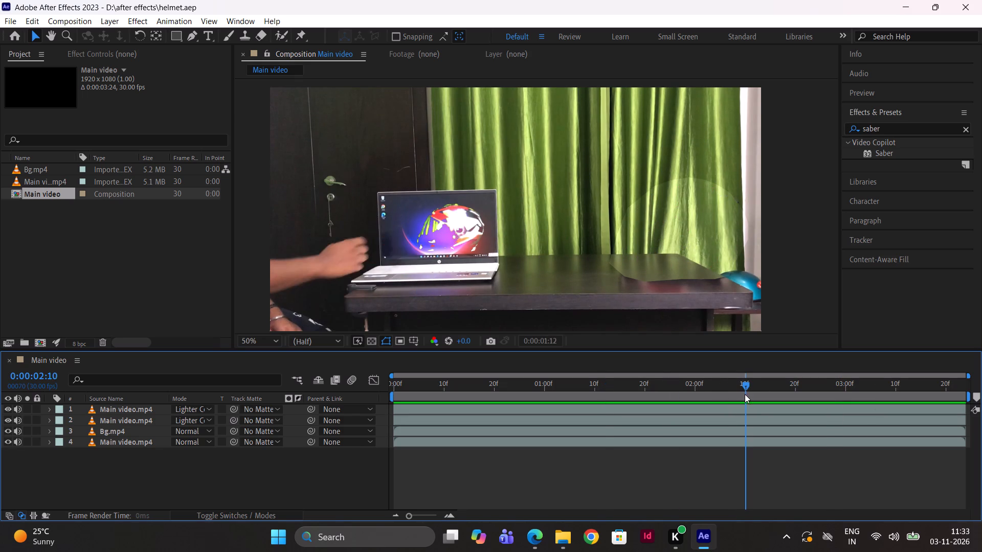
click(804, 394)
click(874, 390)
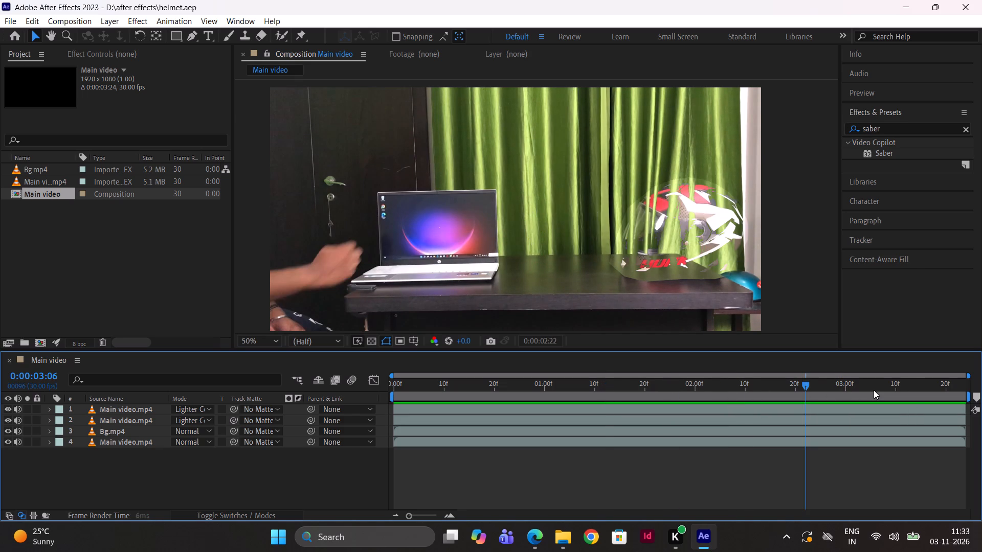
click(905, 389)
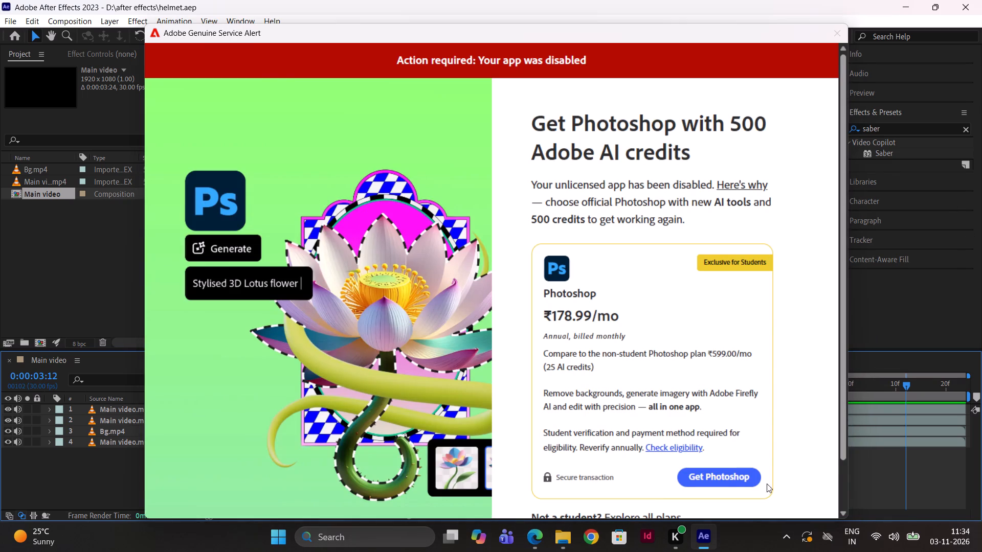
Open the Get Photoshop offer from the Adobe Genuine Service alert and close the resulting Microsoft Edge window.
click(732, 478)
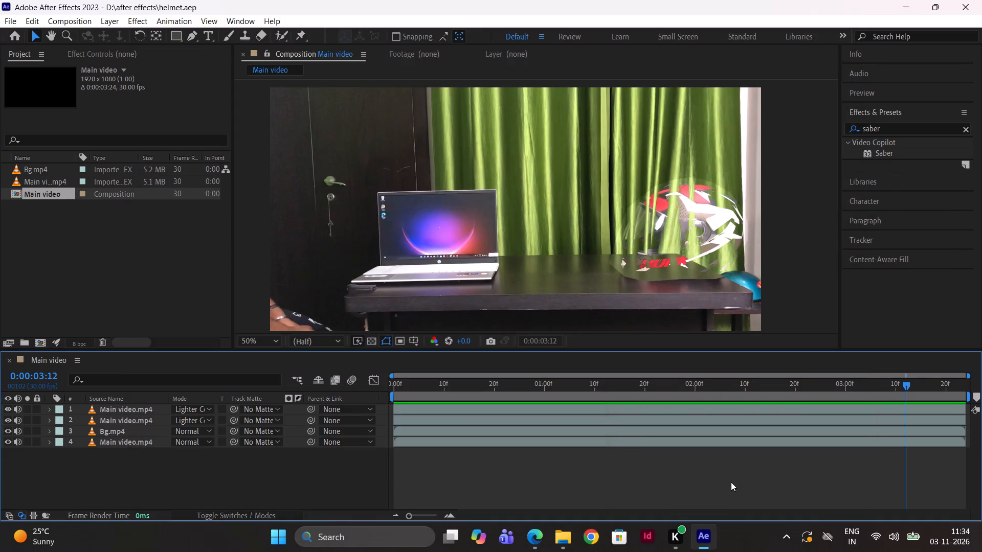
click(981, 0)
Scrub Main video back to 0:00:01:16, forward to 0:00:02:21 and back to 0:00:00:18 to examine the helmet's transfer.
drag(907, 382, 879, 389)
drag(879, 389, 663, 431)
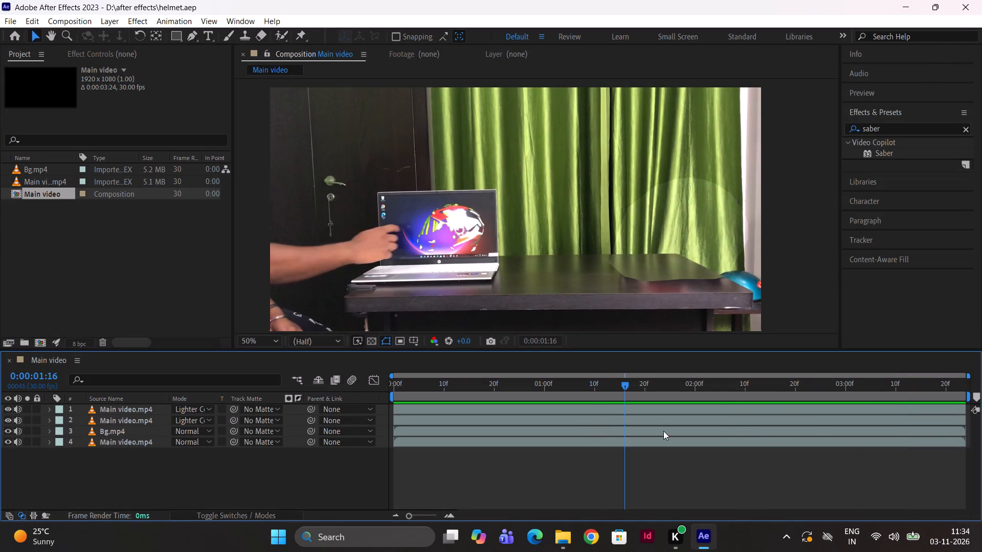
drag(663, 431, 772, 438)
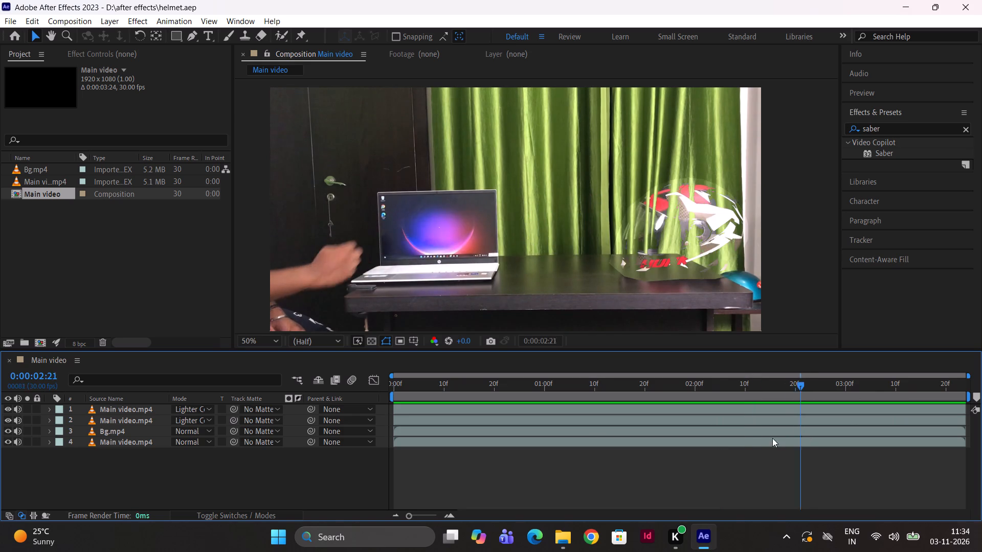
drag(772, 438, 484, 467)
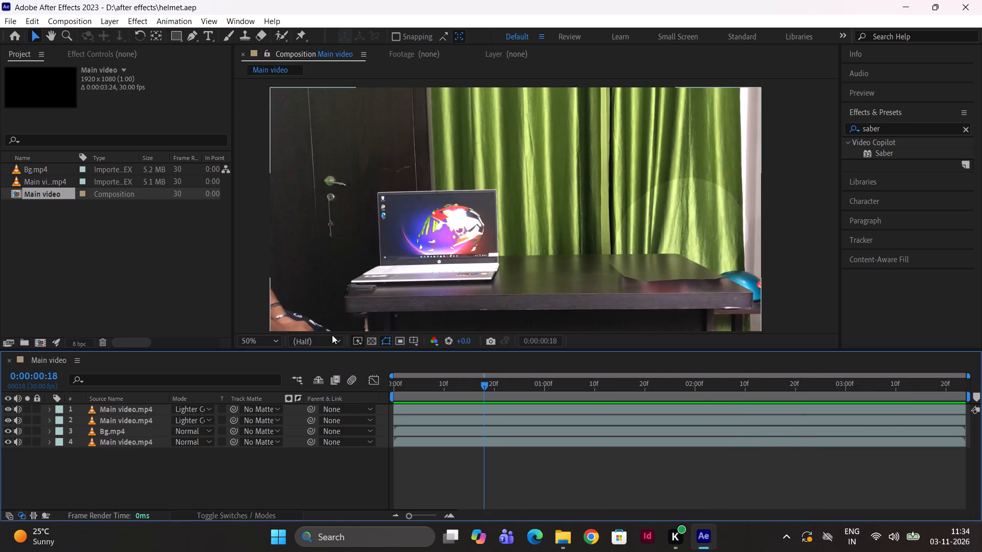
Select the Bg.mp4 layer and scrub between 0:00:00:18 and 0:00:03:01, examining its mask around the helmet's table position.
click(135, 431)
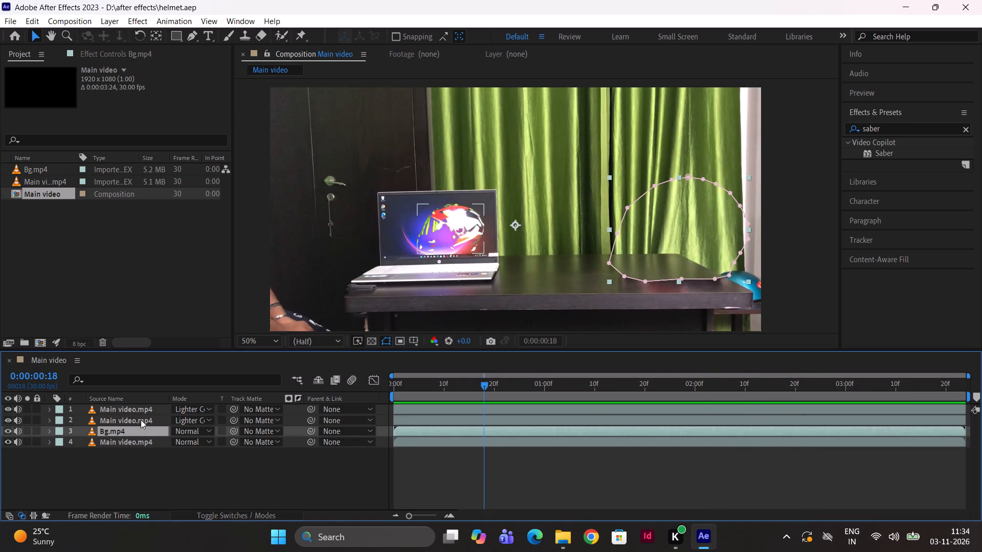
drag(484, 387, 580, 409)
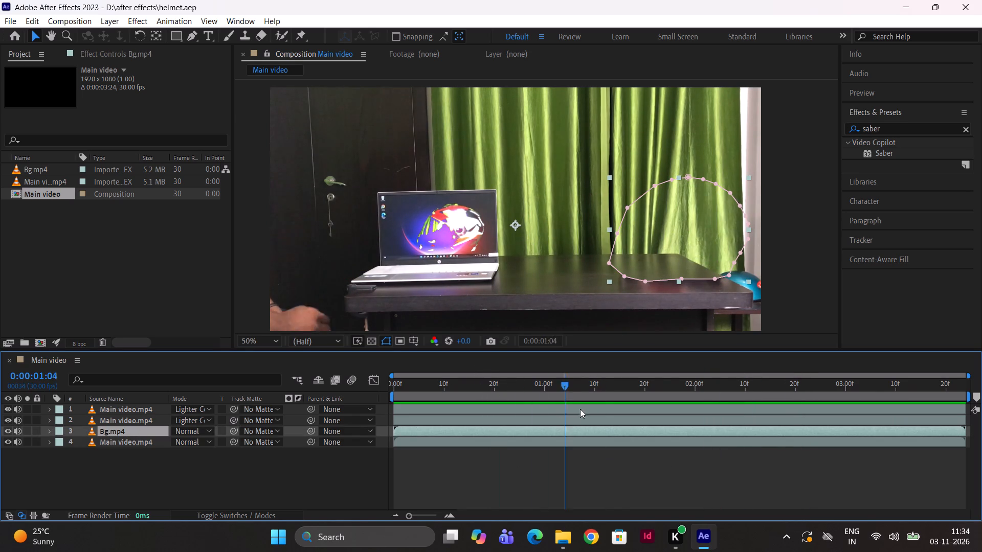
drag(580, 409, 603, 413)
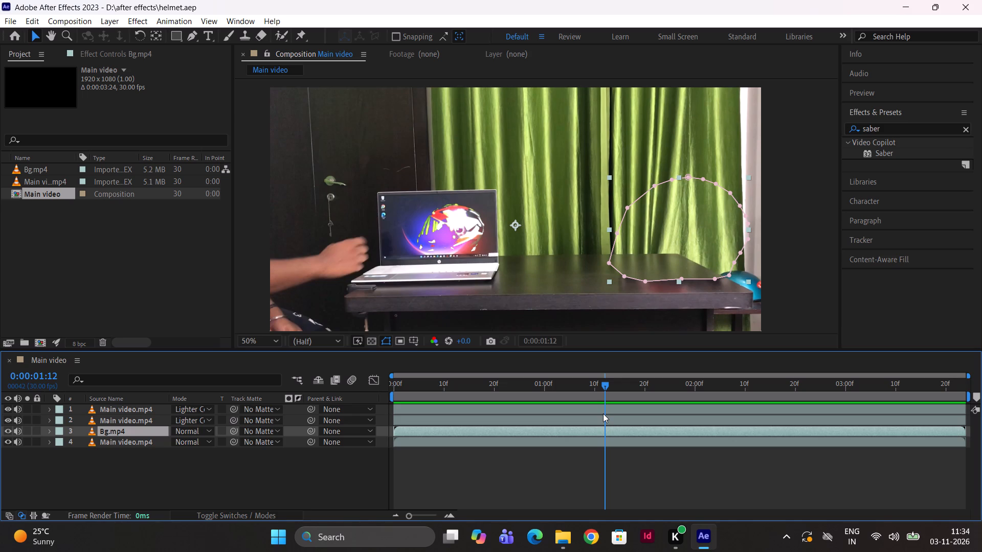
drag(603, 413, 604, 413)
drag(604, 413, 604, 413)
drag(604, 413, 849, 428)
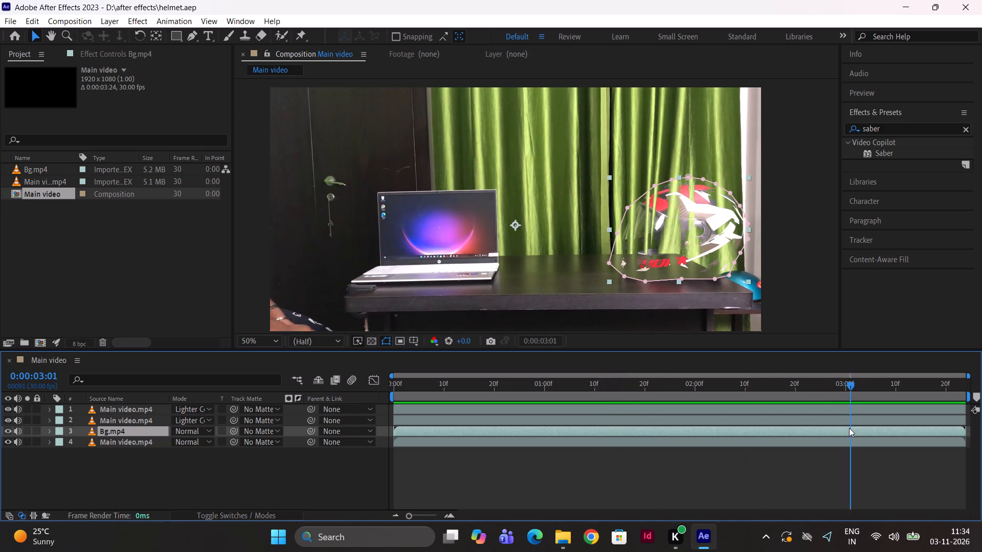
drag(849, 428, 702, 437)
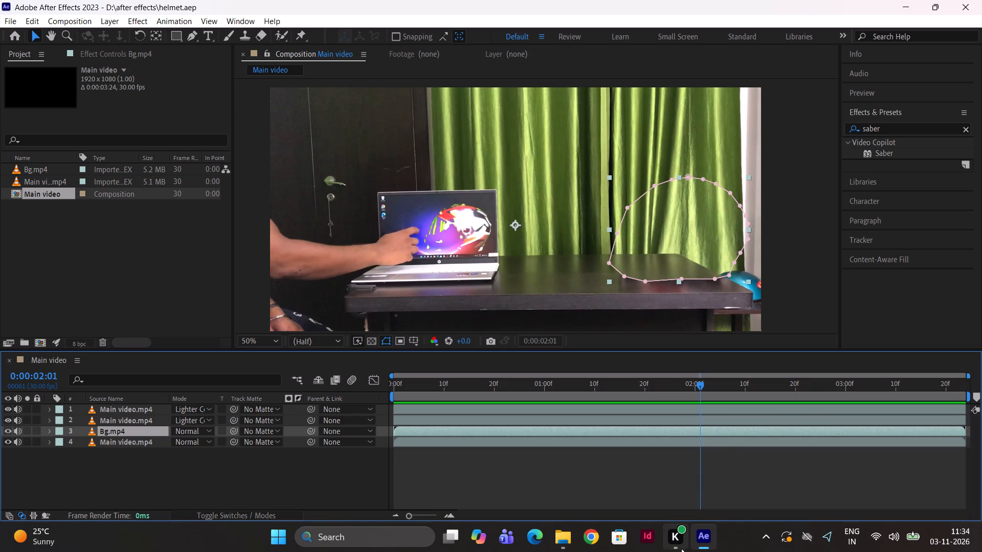
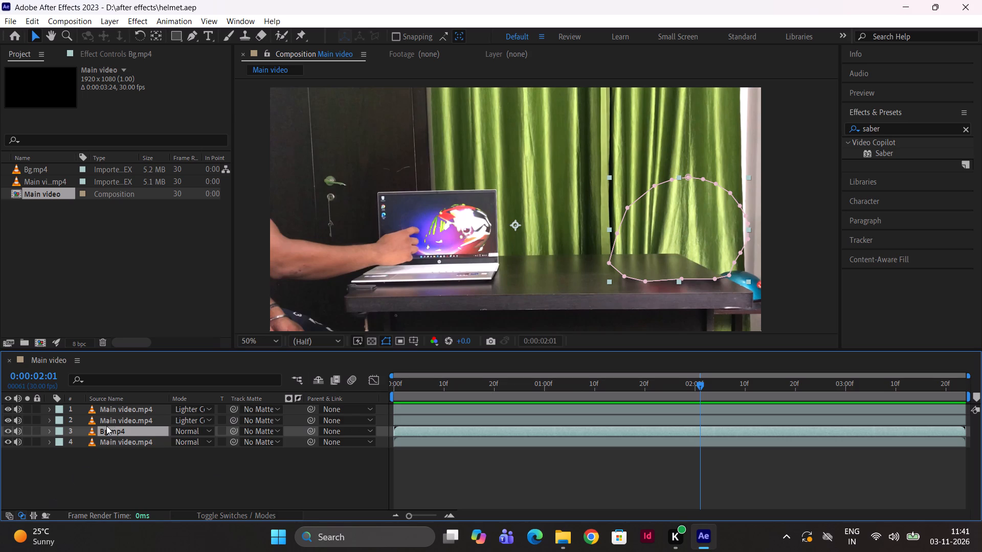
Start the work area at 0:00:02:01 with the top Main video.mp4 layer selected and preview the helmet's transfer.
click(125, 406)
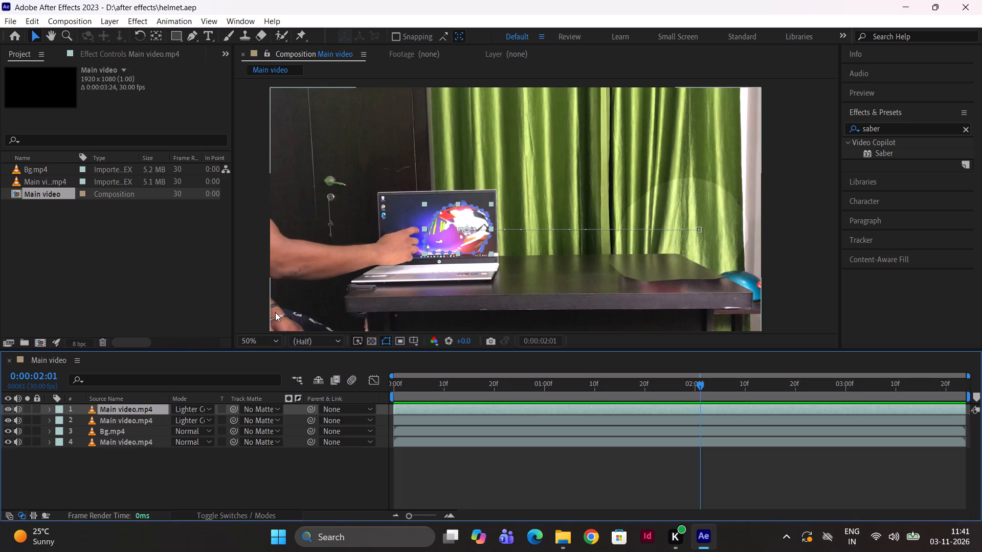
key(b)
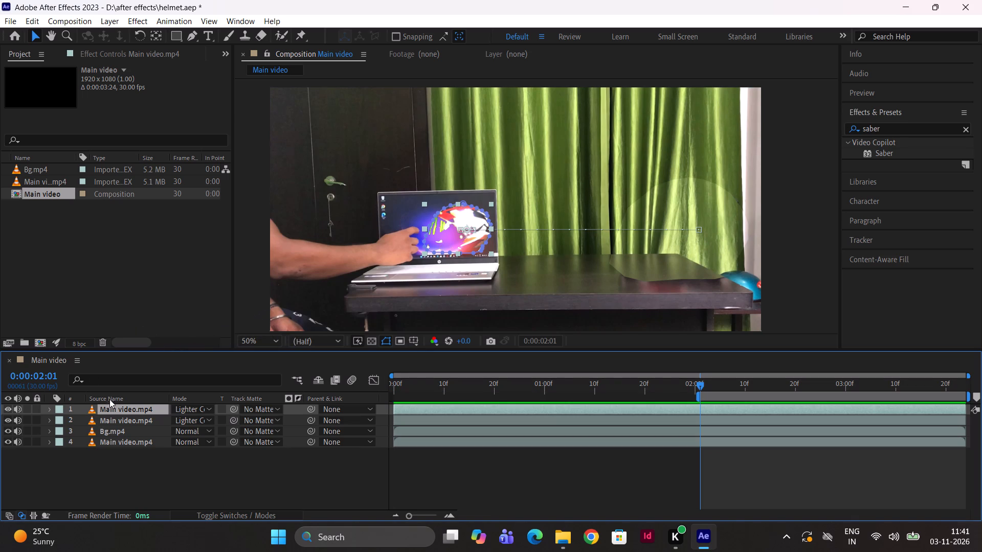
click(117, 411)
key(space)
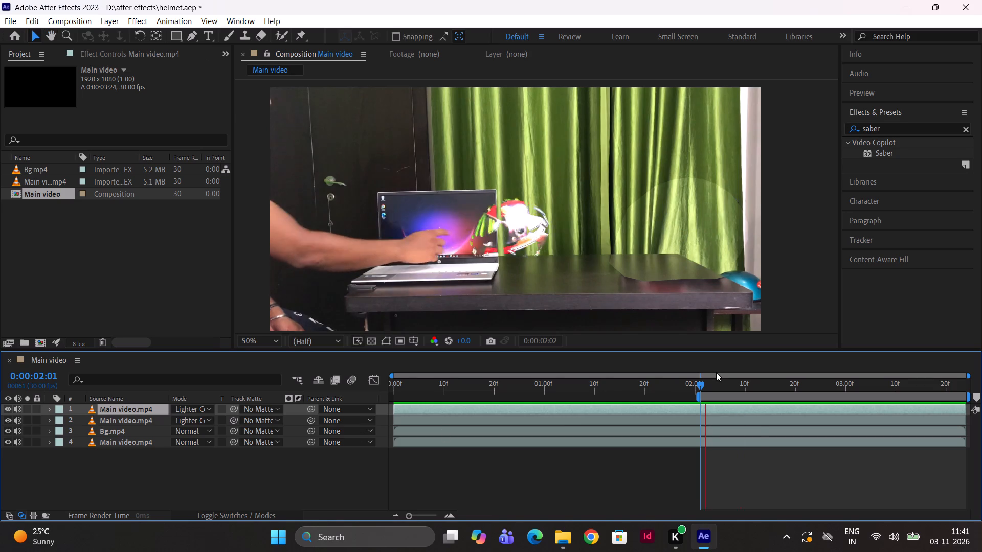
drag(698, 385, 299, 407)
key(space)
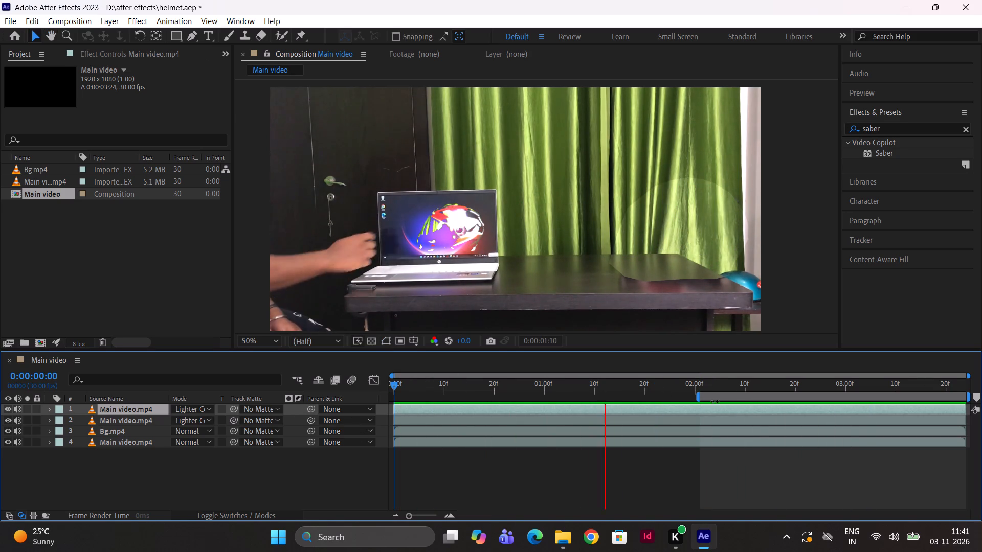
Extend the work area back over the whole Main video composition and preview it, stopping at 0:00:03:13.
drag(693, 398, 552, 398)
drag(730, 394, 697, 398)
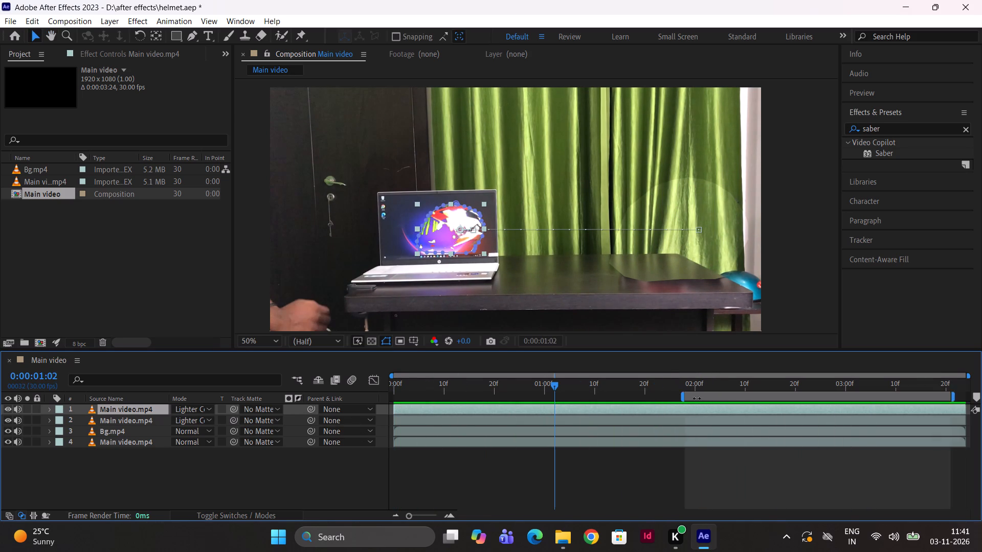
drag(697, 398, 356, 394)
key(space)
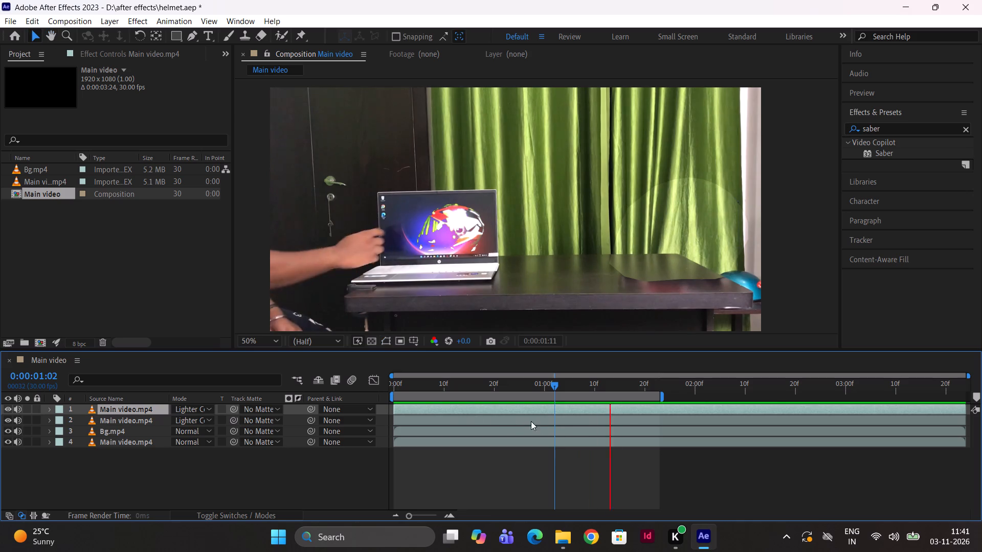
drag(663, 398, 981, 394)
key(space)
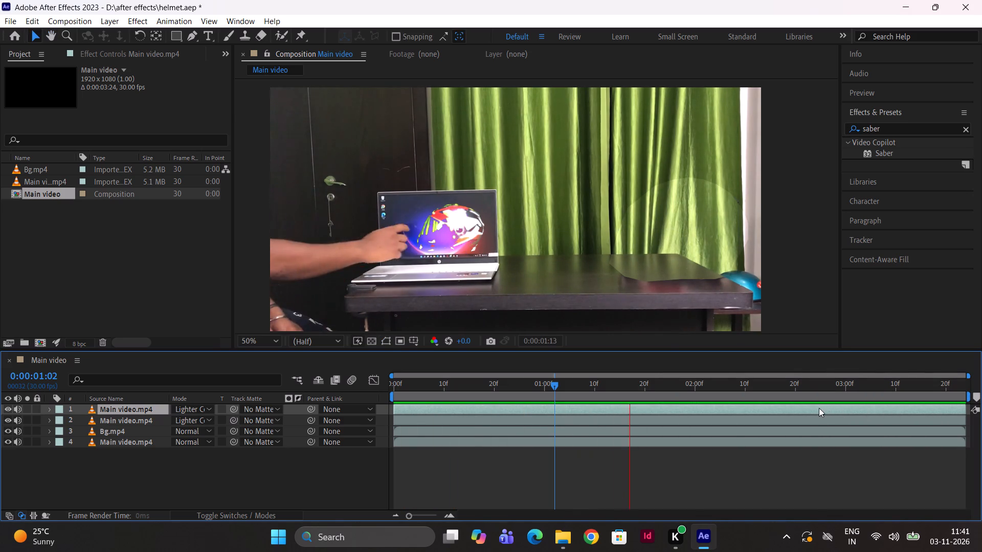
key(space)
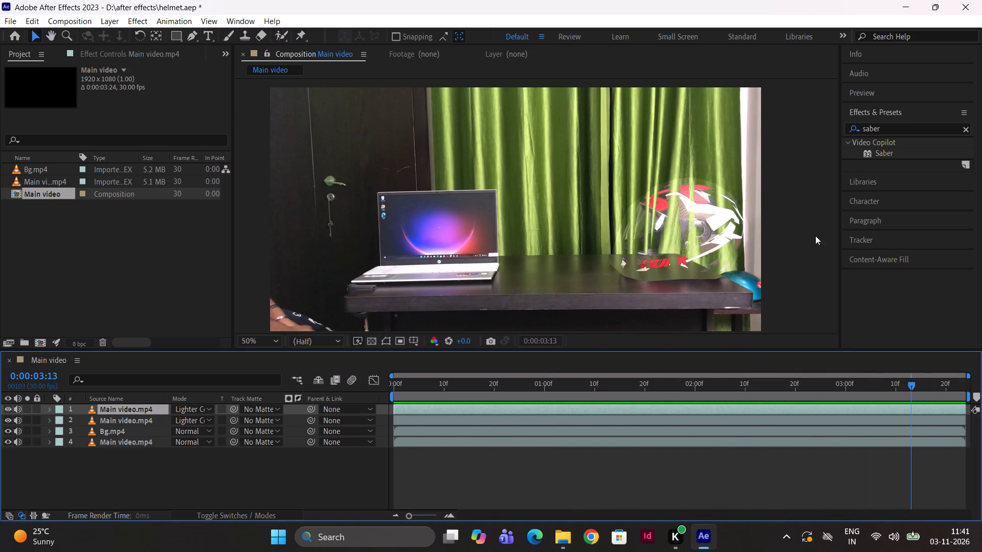
Apply the Saber effect to the top Main video.mp4 layer.
drag(884, 155, 130, 408)
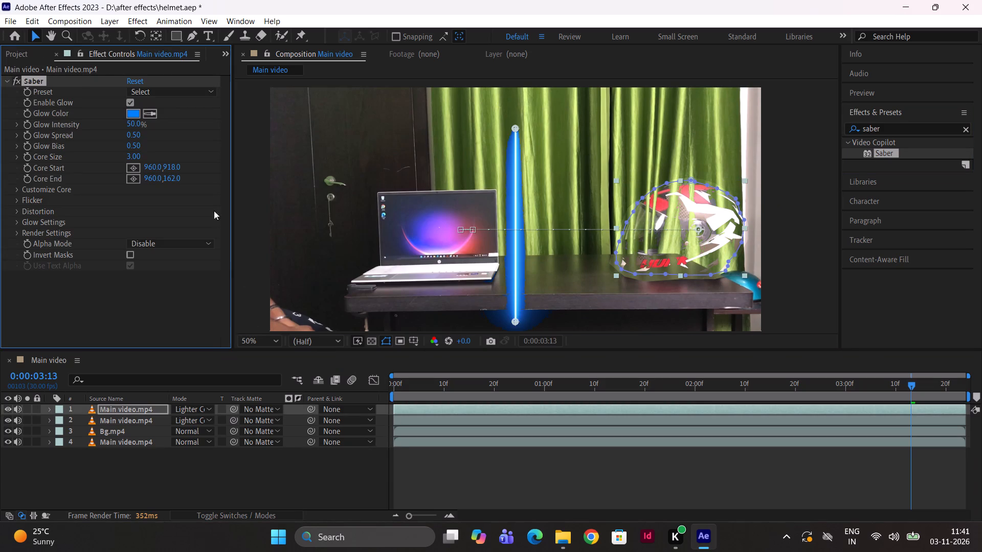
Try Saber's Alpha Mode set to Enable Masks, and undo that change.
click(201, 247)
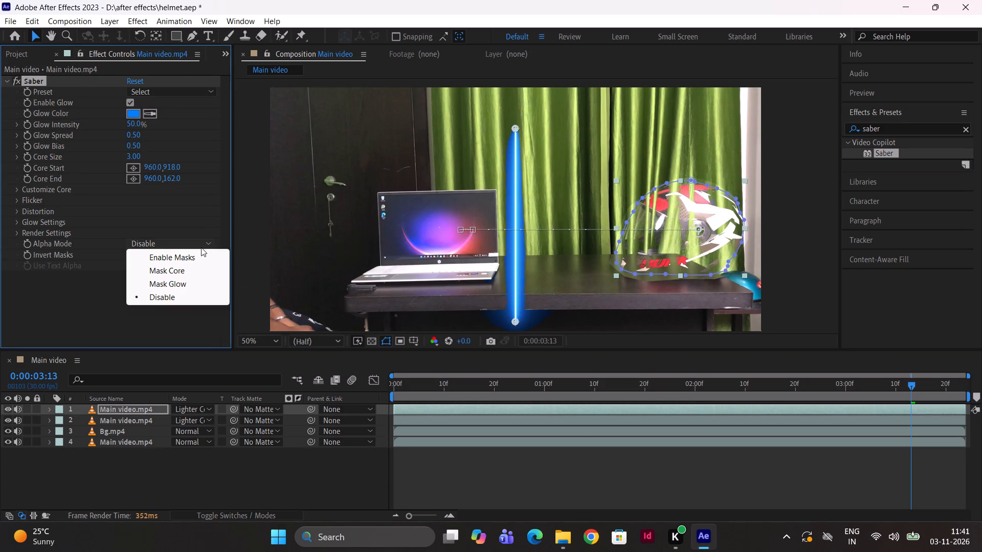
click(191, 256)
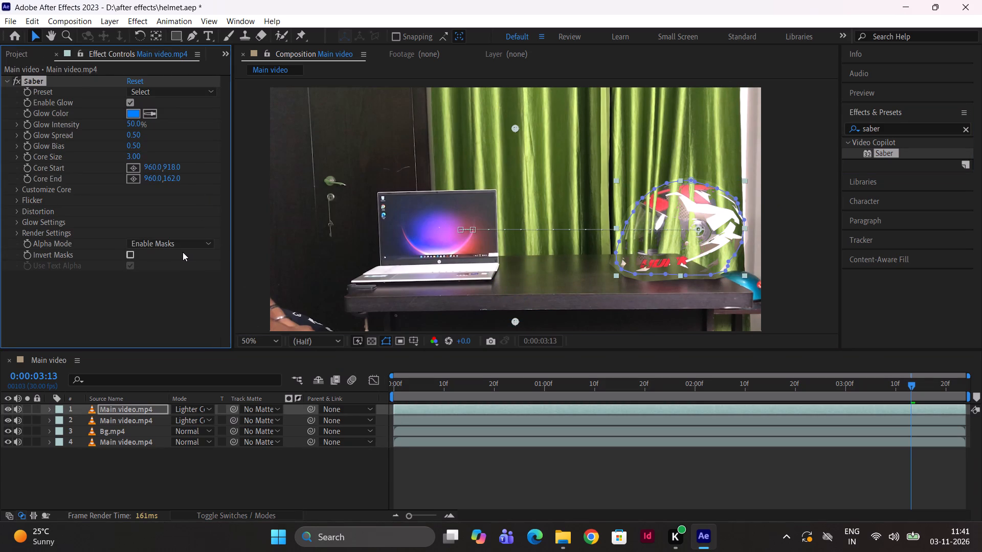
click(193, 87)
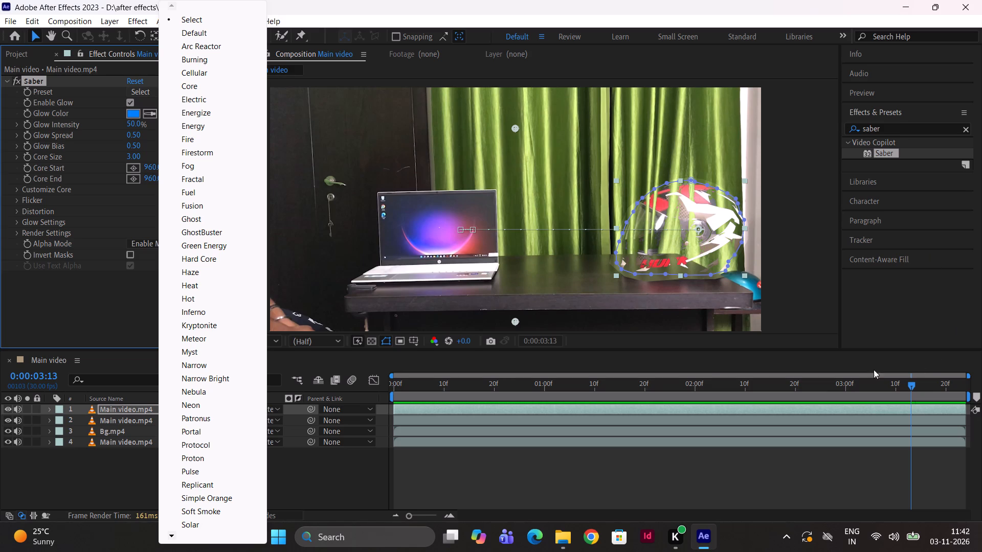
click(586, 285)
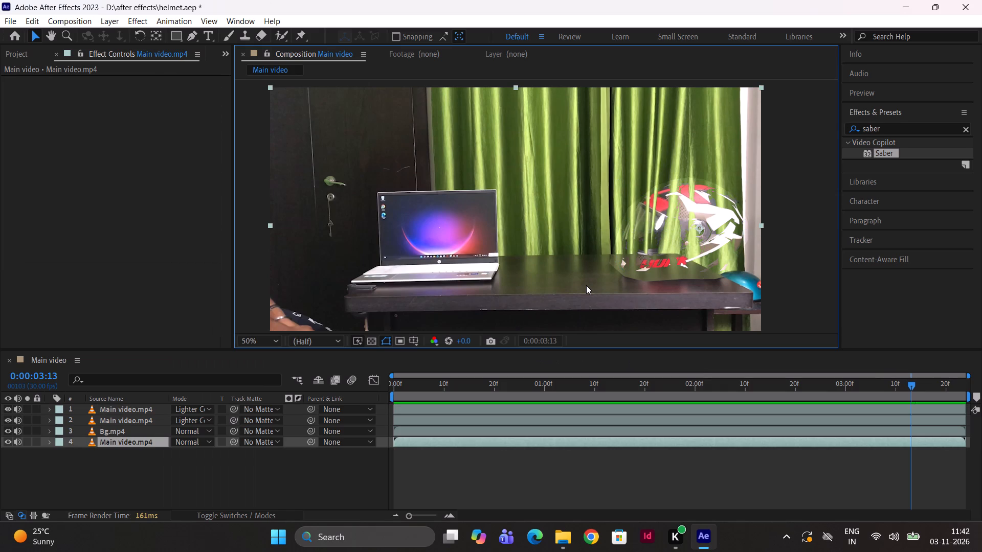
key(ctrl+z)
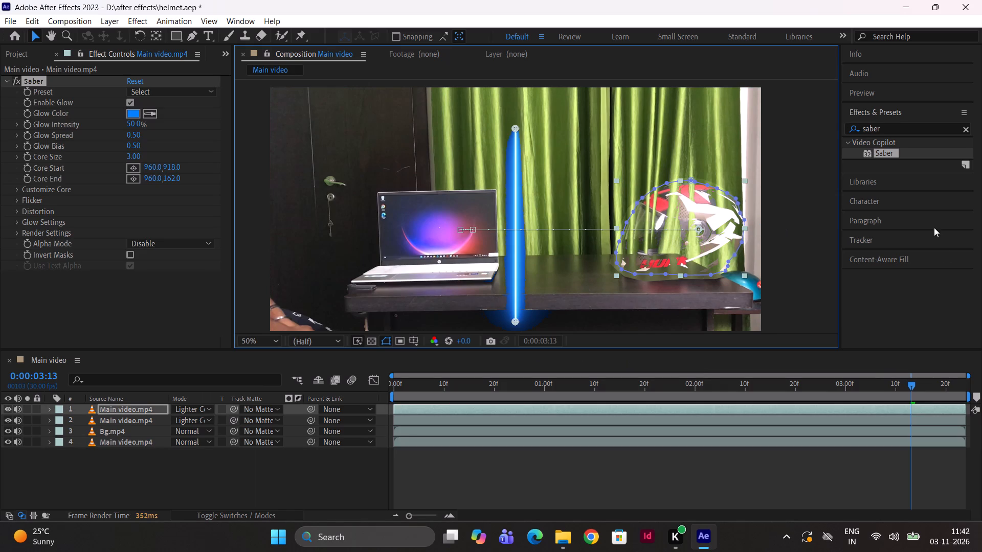
Go to 0:00:01:09, where the helmet is on the laptop screen, and set Saber's preset to Energize.
drag(913, 385, 593, 394)
scroll(593, 395, down, 1)
scroll(593, 395, up, 1)
scroll(594, 395, down, 1)
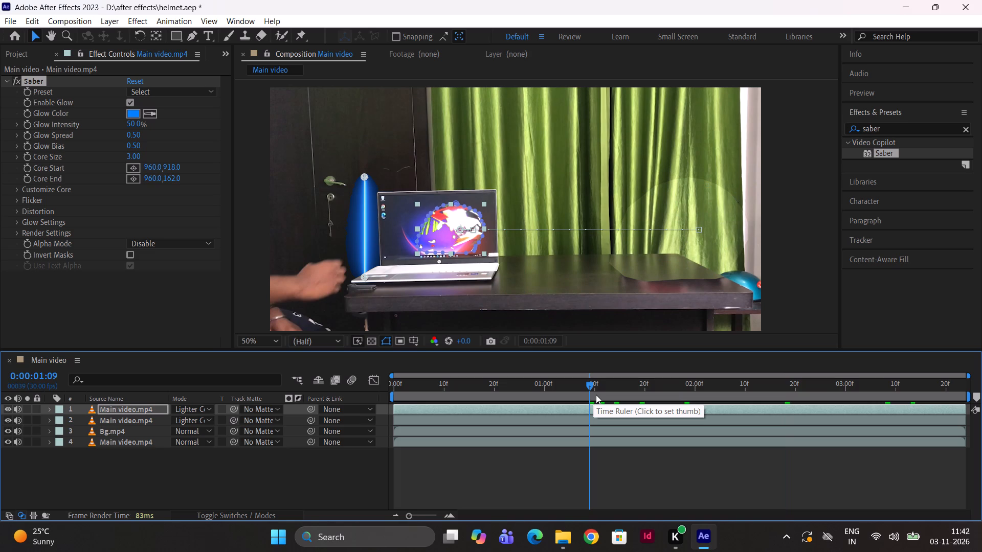
click(208, 85)
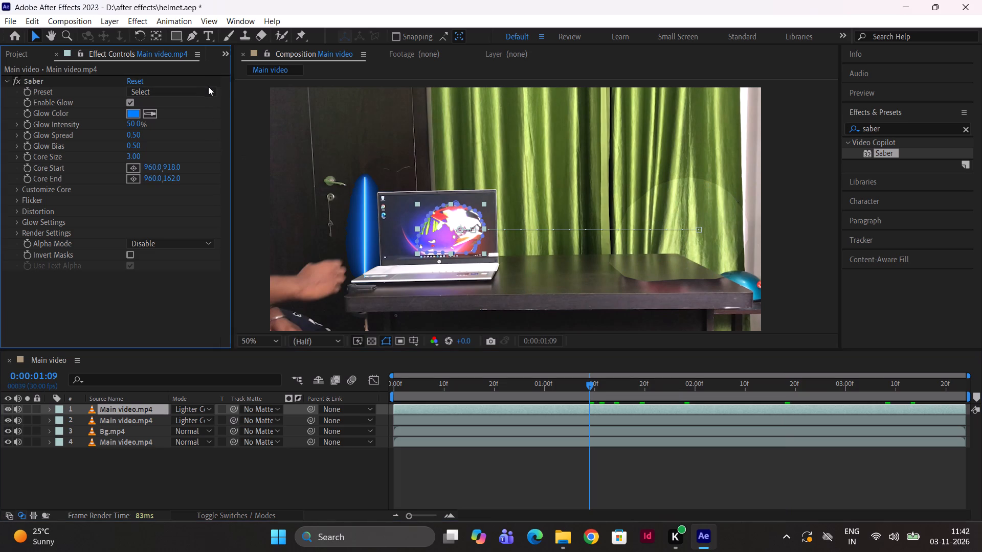
click(208, 87)
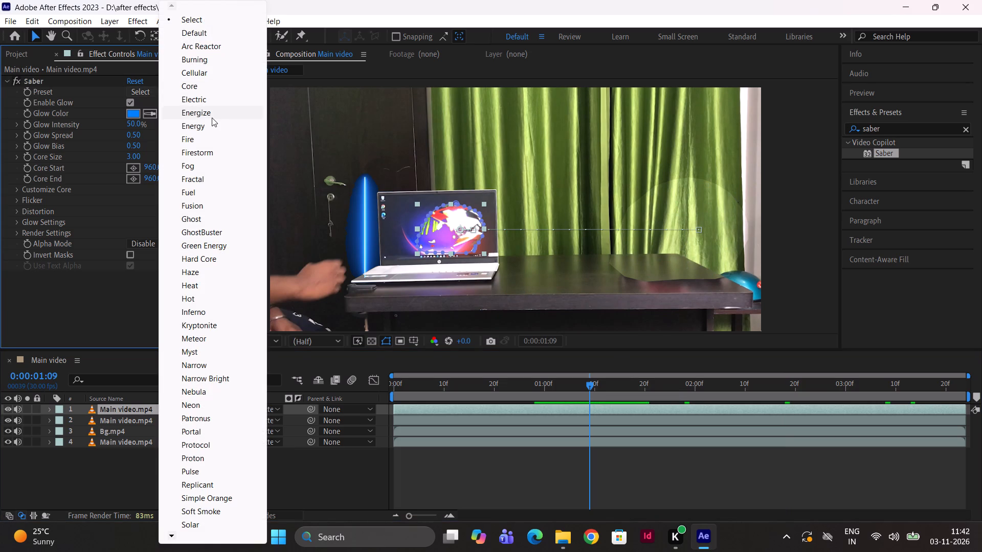
click(212, 113)
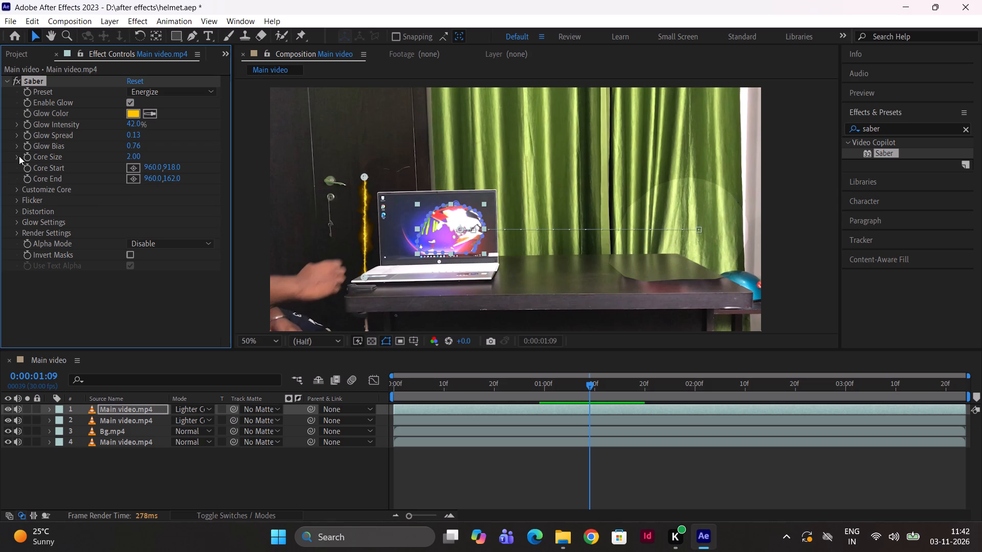
Set Saber's Core Type to Layer Masks under Customize Core.
click(16, 189)
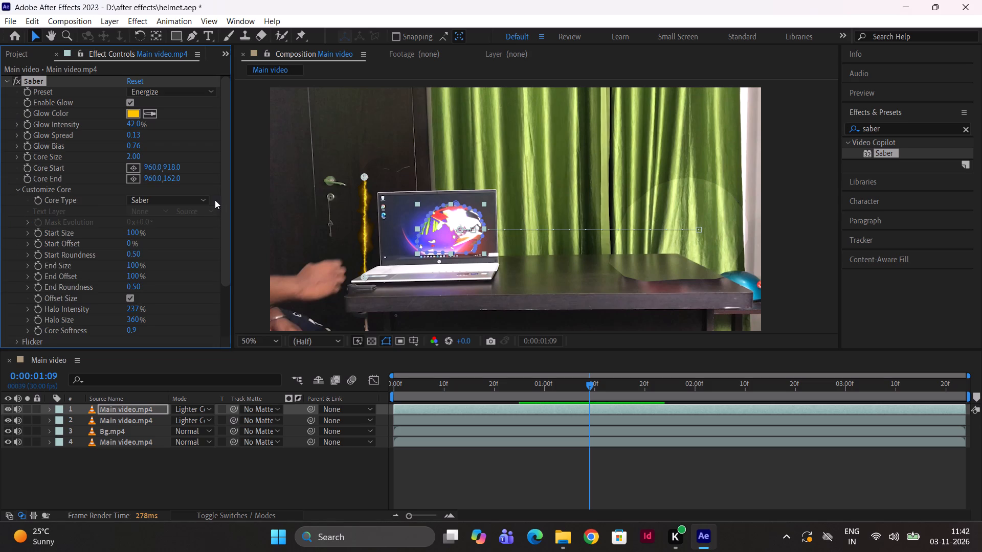
click(202, 198)
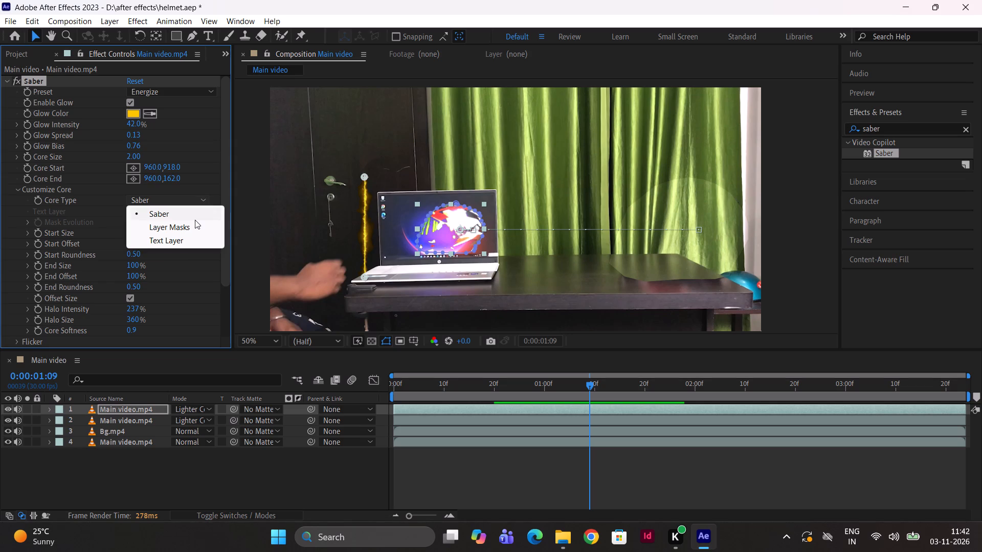
click(194, 227)
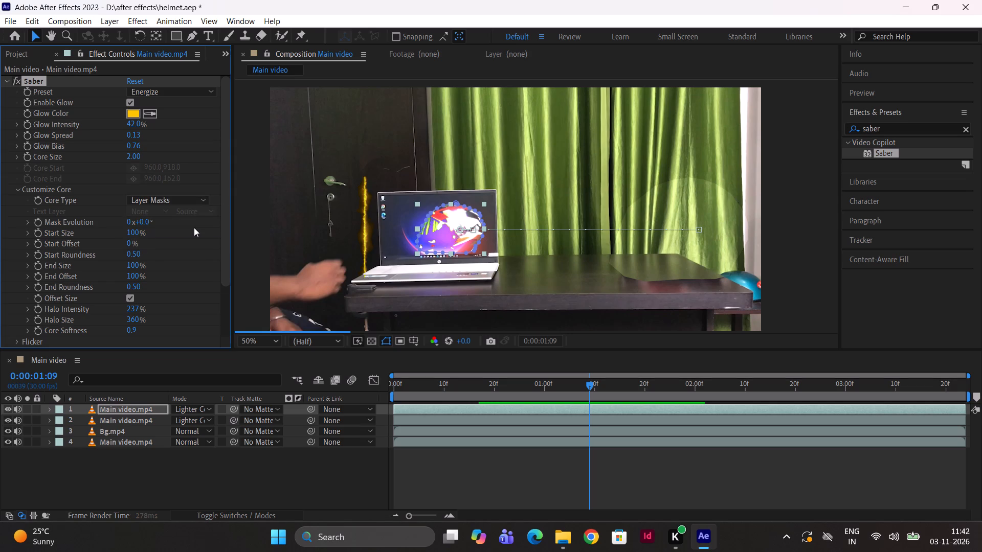
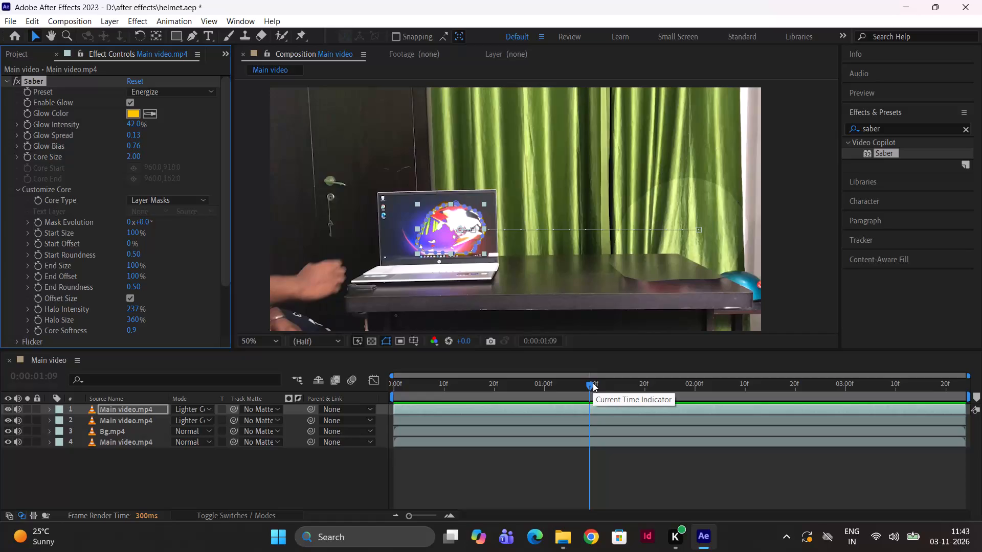
Scrub between 0:00:01:01 and 0:00:03:08 to examine how the Saber glow follows the helmet's mask, ending at 0:00:01:01.
drag(590, 383, 800, 423)
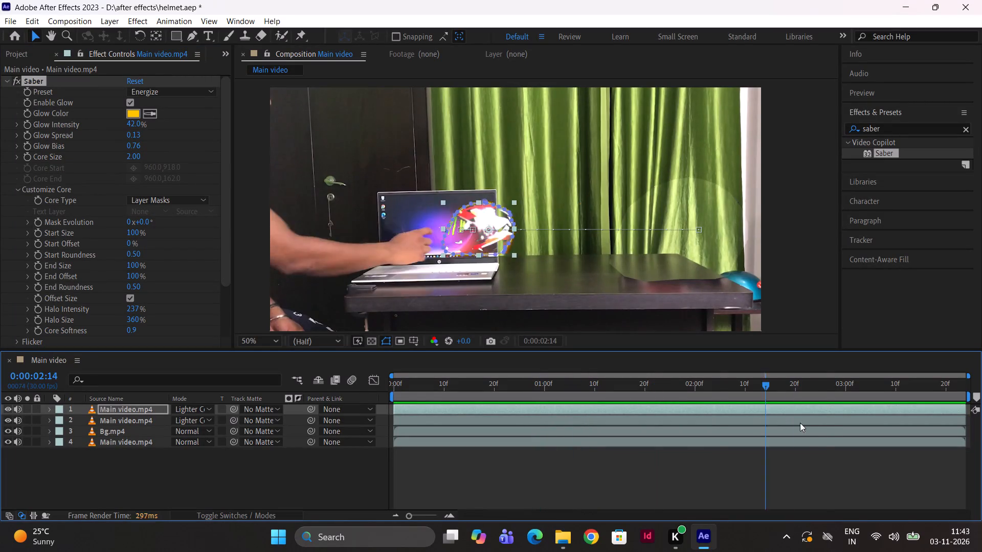
drag(800, 423, 887, 432)
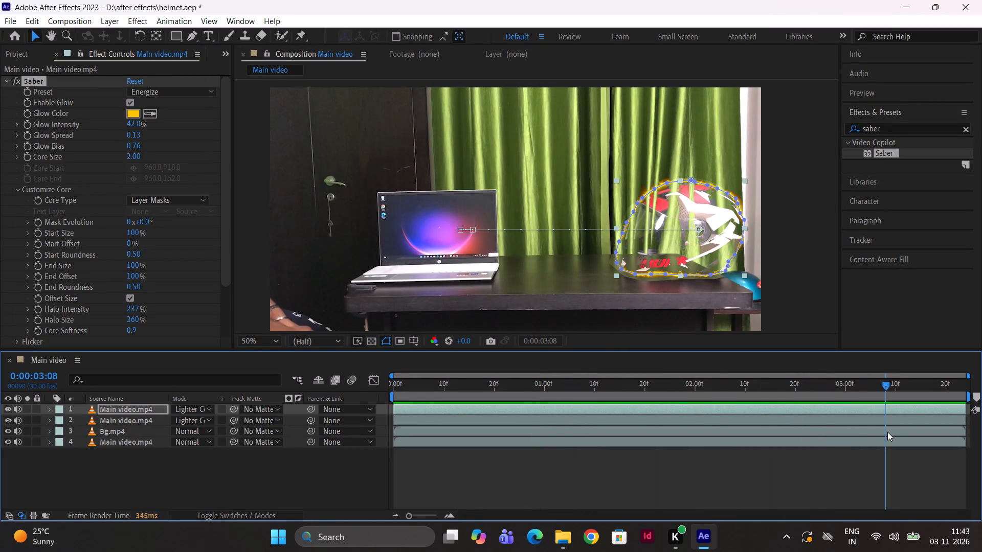
drag(887, 432, 660, 438)
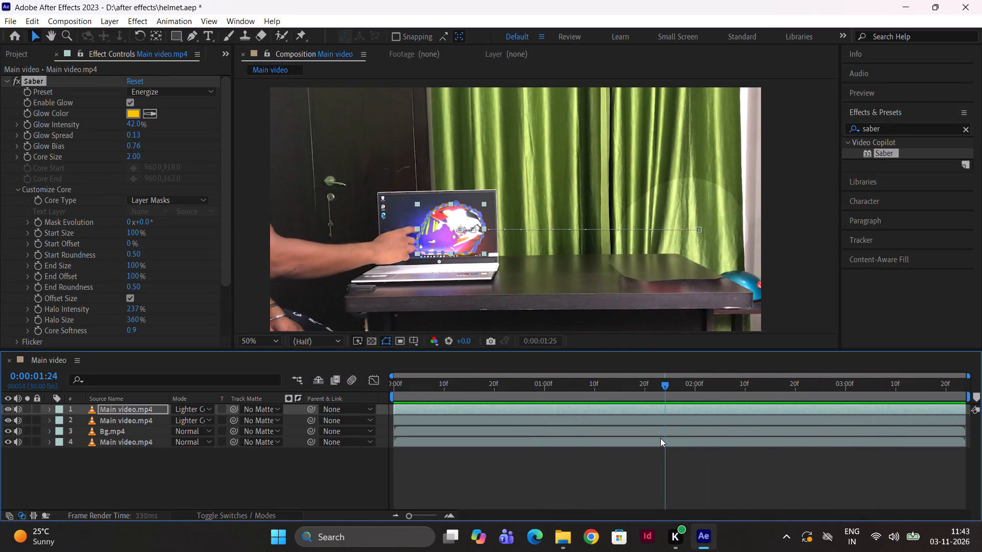
drag(660, 438, 658, 439)
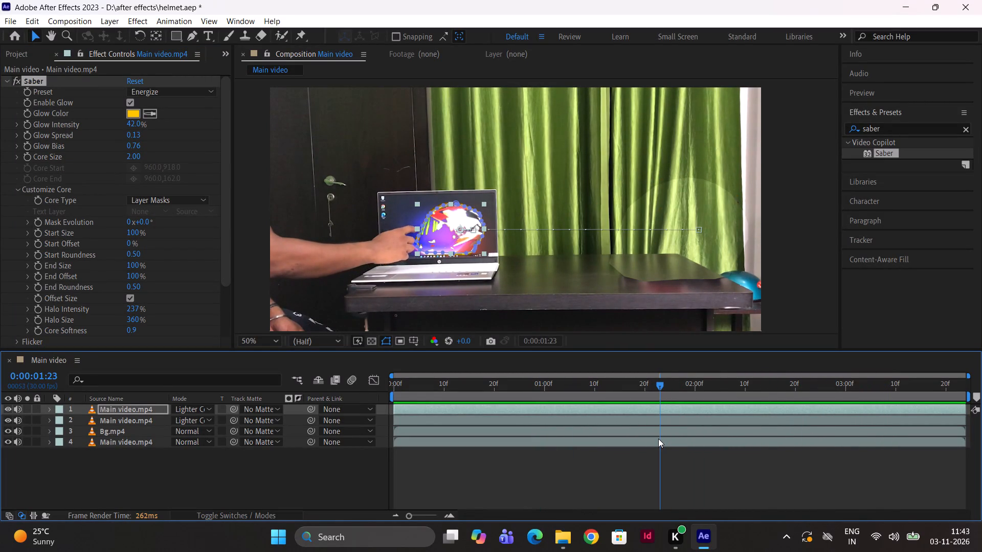
drag(658, 439, 588, 446)
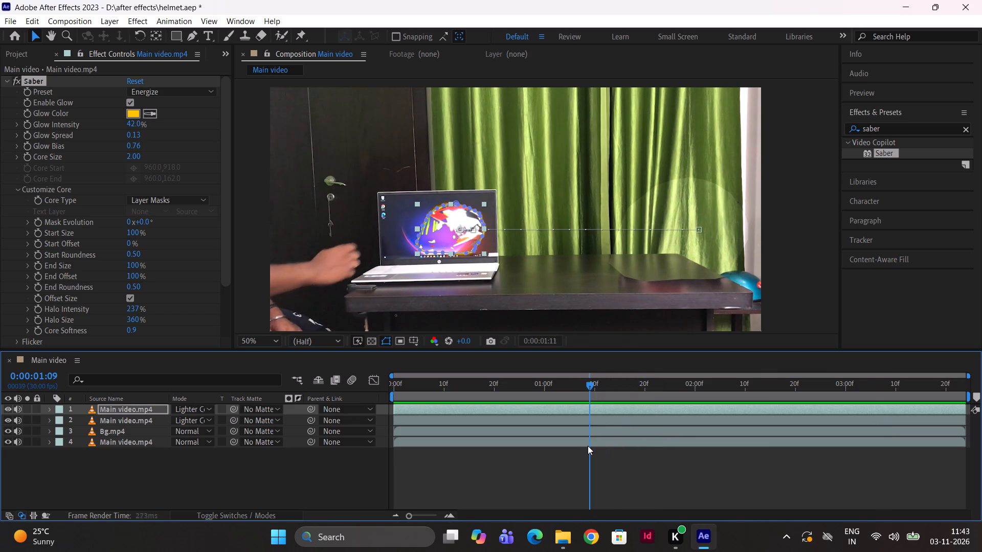
drag(588, 446, 551, 446)
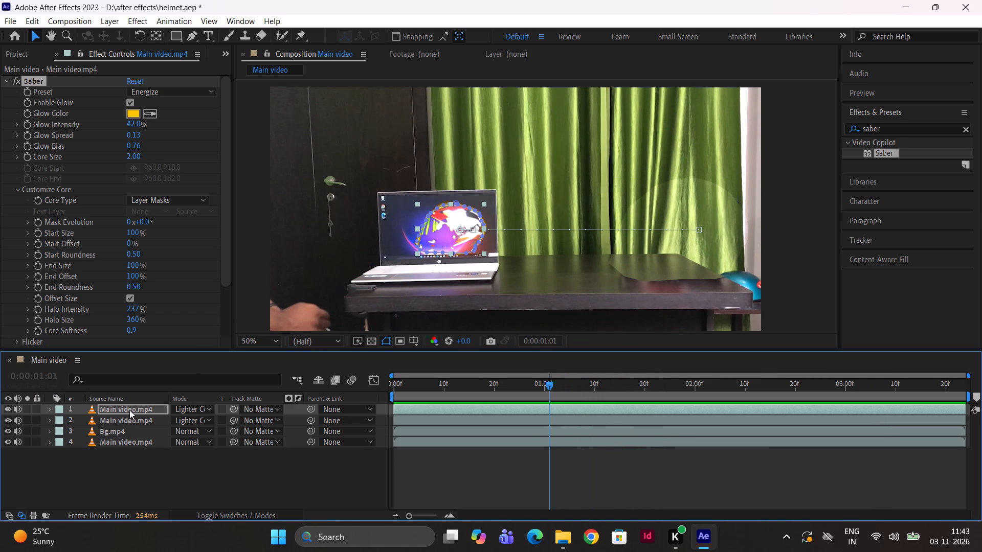
Set the top Main video.mp4 layer's Saber Glow Color to white, sampled from the helmet on the laptop screen.
click(129, 410)
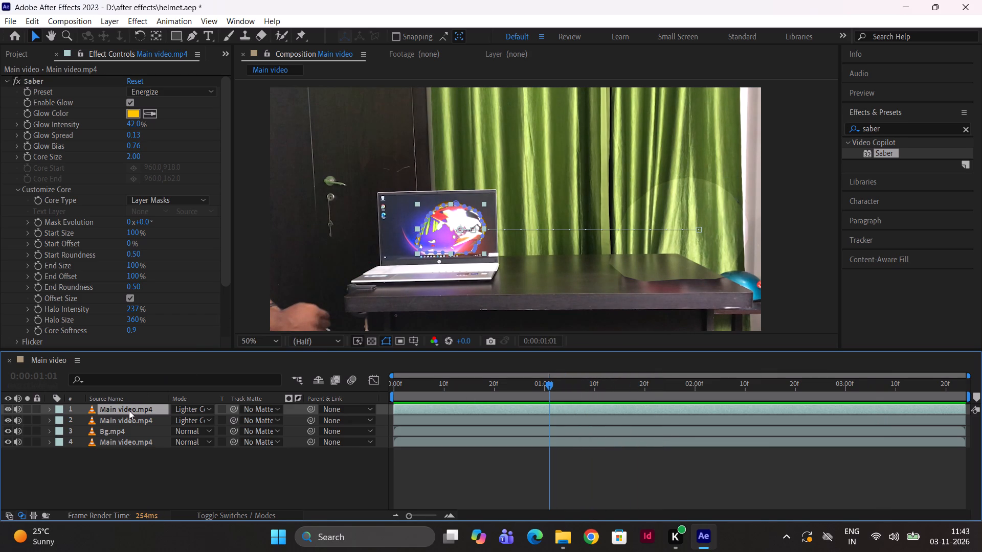
click(149, 111)
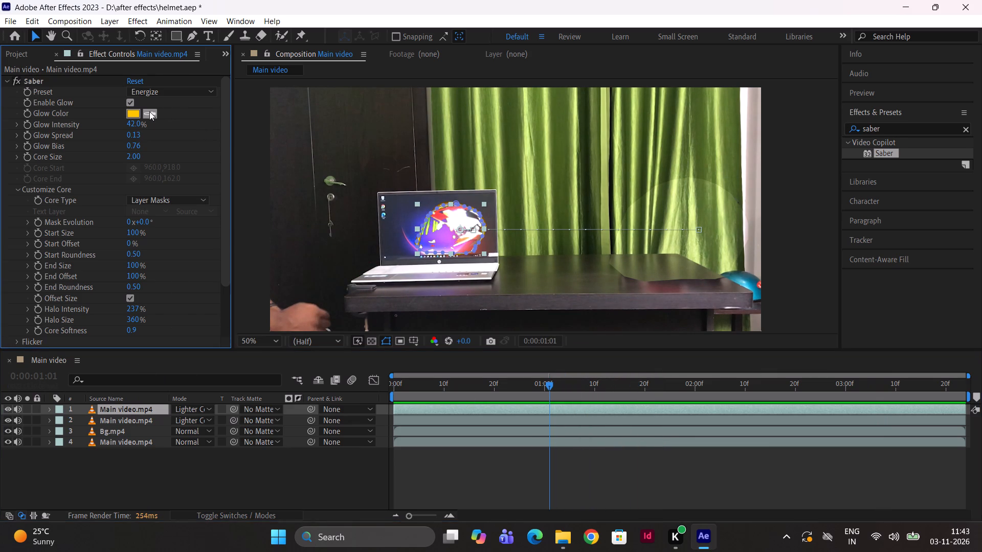
click(464, 222)
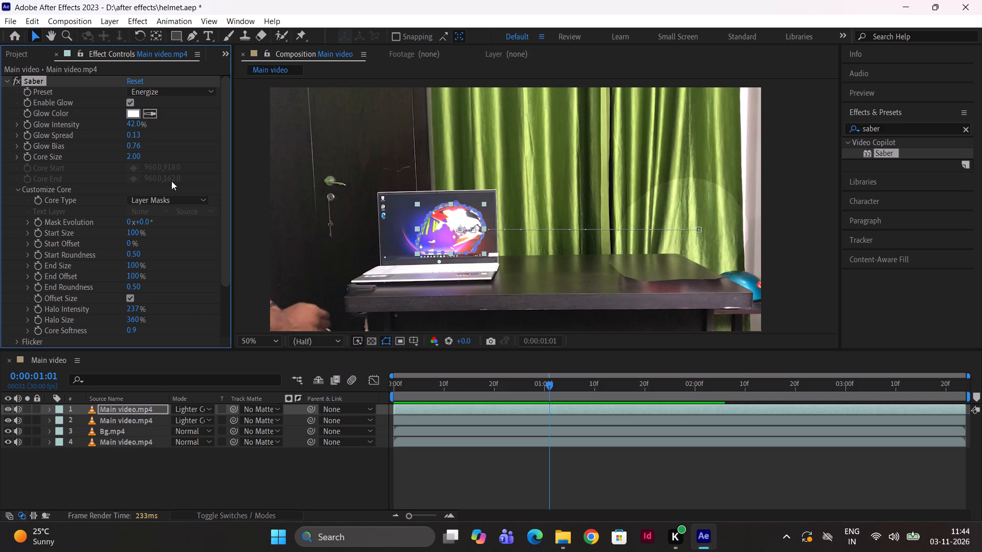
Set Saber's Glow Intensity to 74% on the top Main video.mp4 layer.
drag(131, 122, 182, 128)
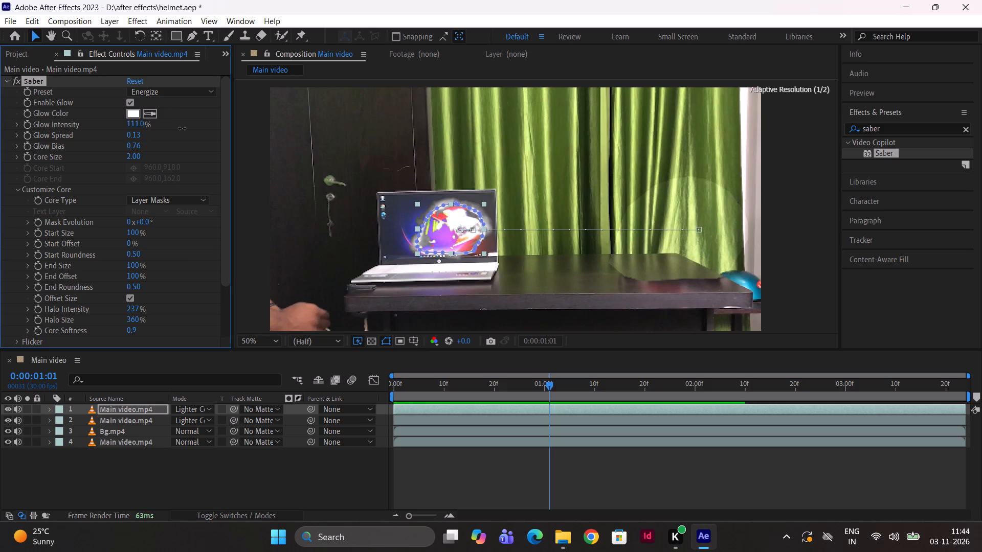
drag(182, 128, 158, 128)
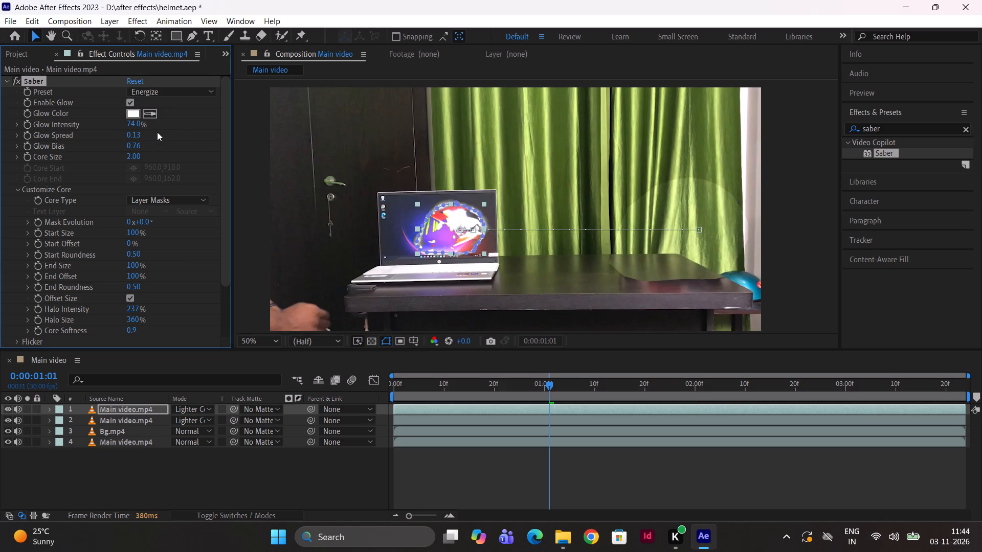
Set Saber's Glow Spread to 0.74 on the top Main video.mp4 layer.
drag(132, 136, 159, 140)
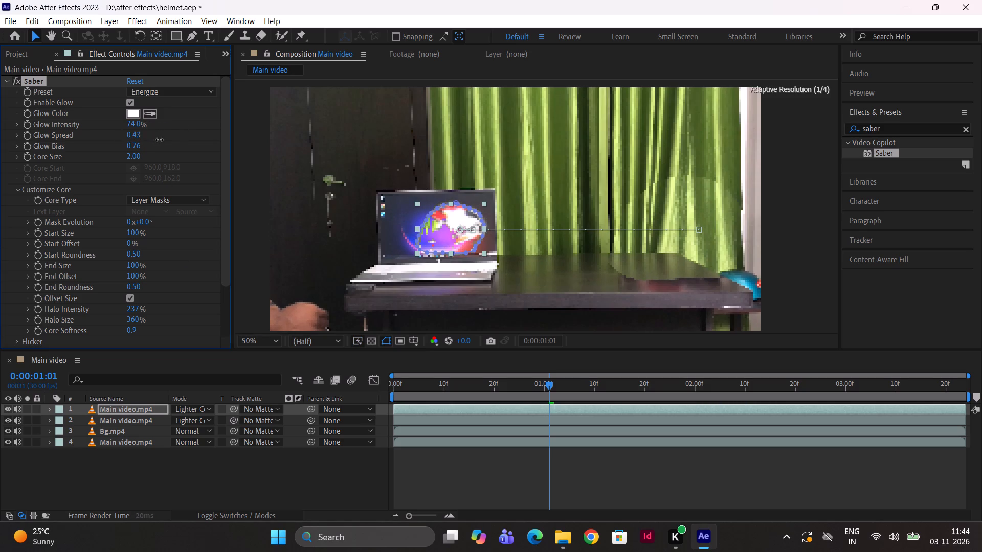
drag(159, 140, 178, 142)
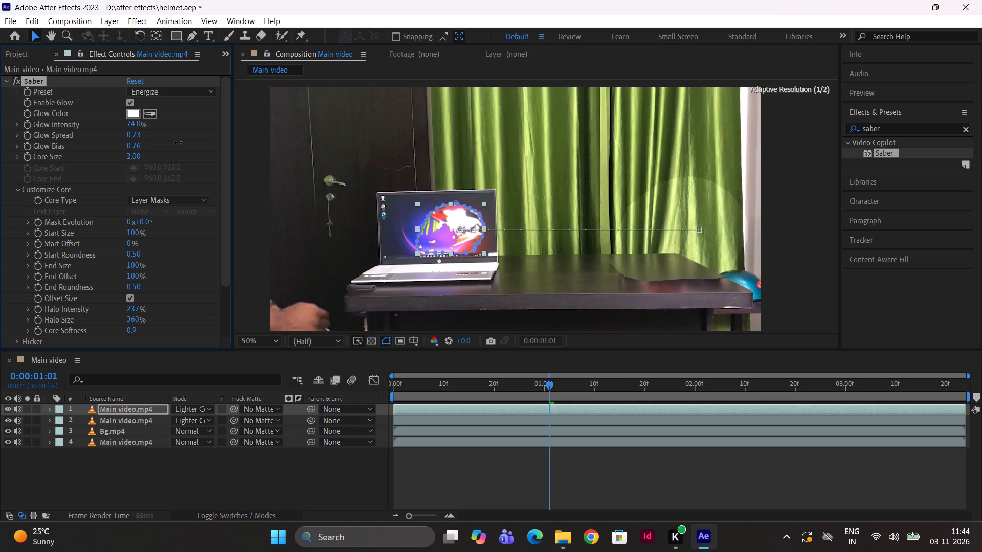
drag(178, 142, 178, 142)
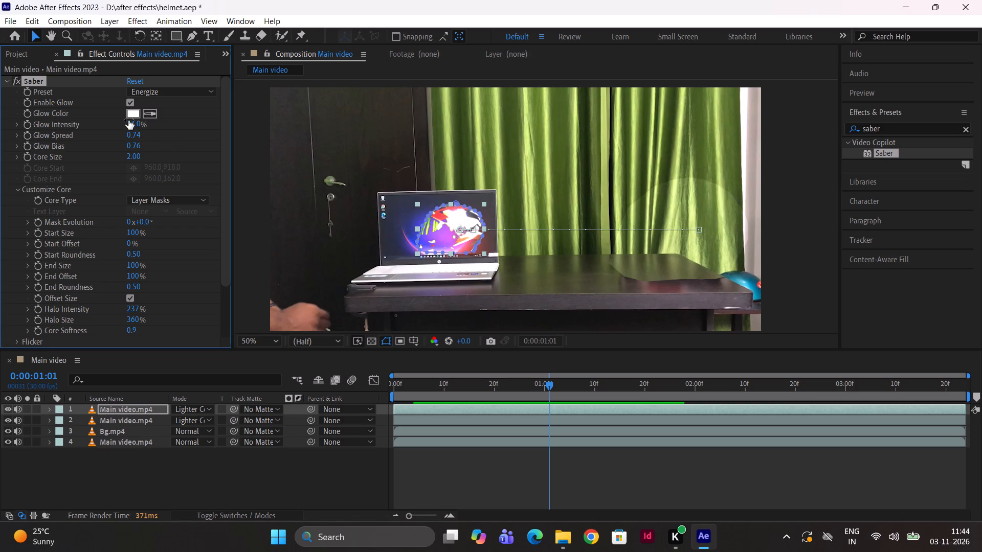
Set Saber's Glow Intensity to 165% on the top Main video.mp4 layer.
drag(128, 120, 164, 98)
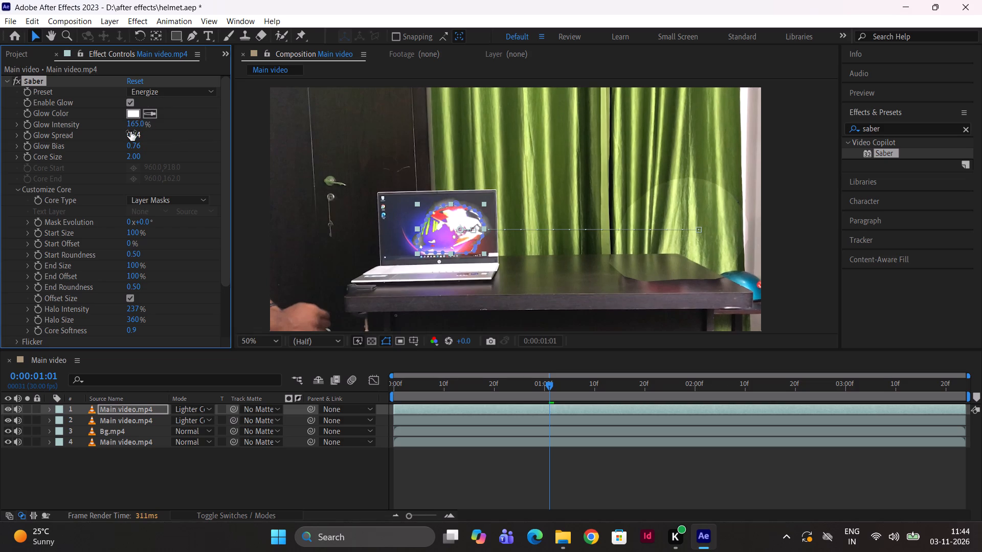
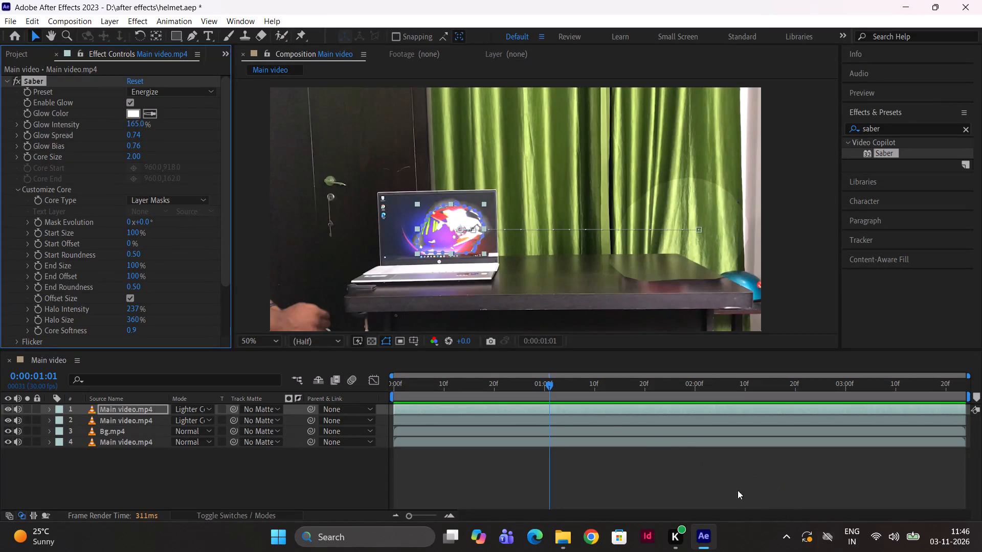
Preview the Main video composition from 0:00:00:00 to check the white Saber glow around the moving helmet.
drag(554, 383, 385, 382)
key(space)
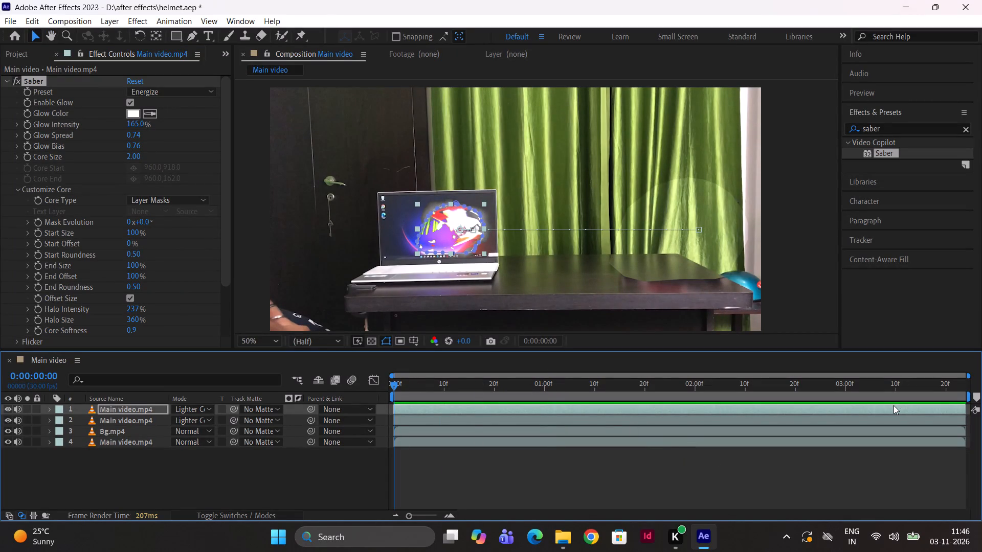
key(space)
click(509, 476)
key(space)
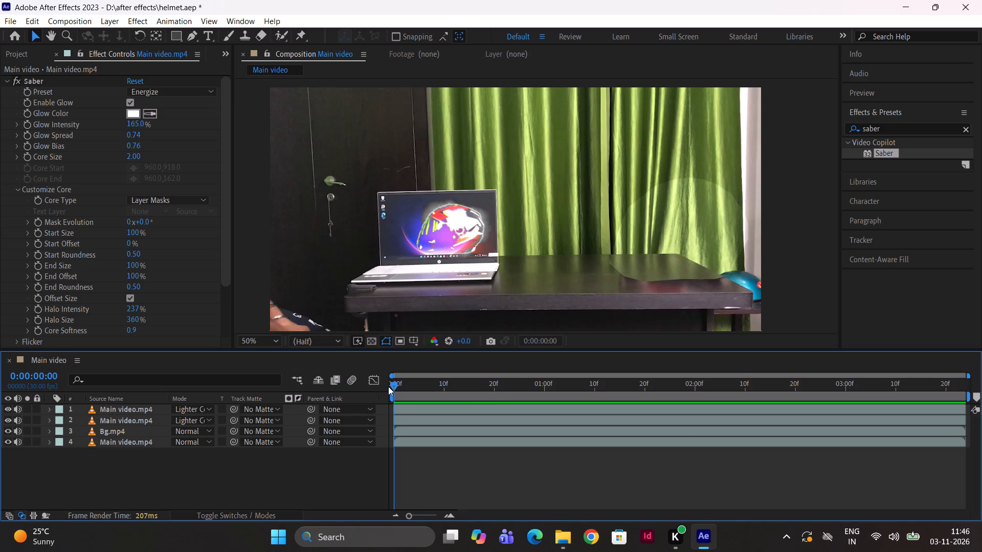
key(space)
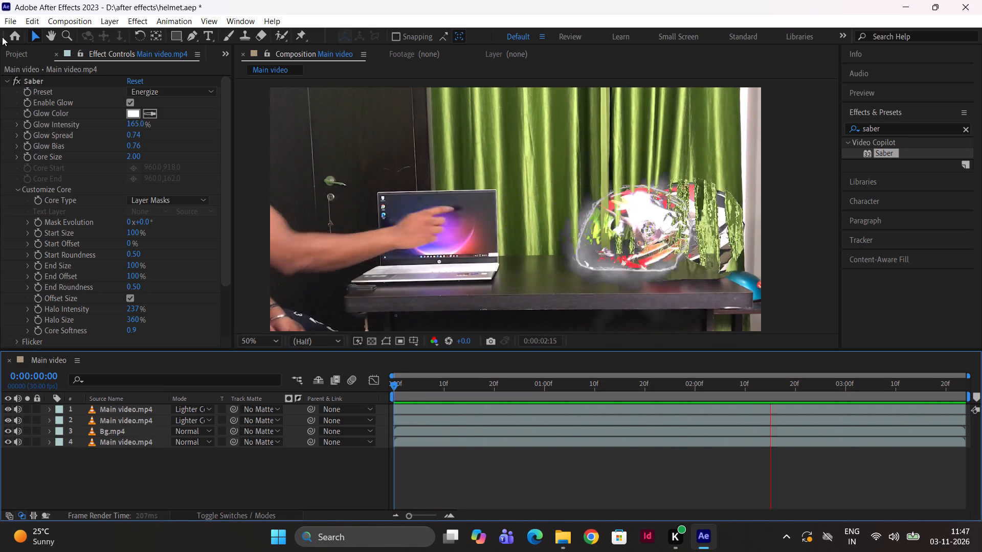
Save the project under the name helmet in the after effects folder on D:, replacing the existing file.
click(15, 22)
click(132, 132)
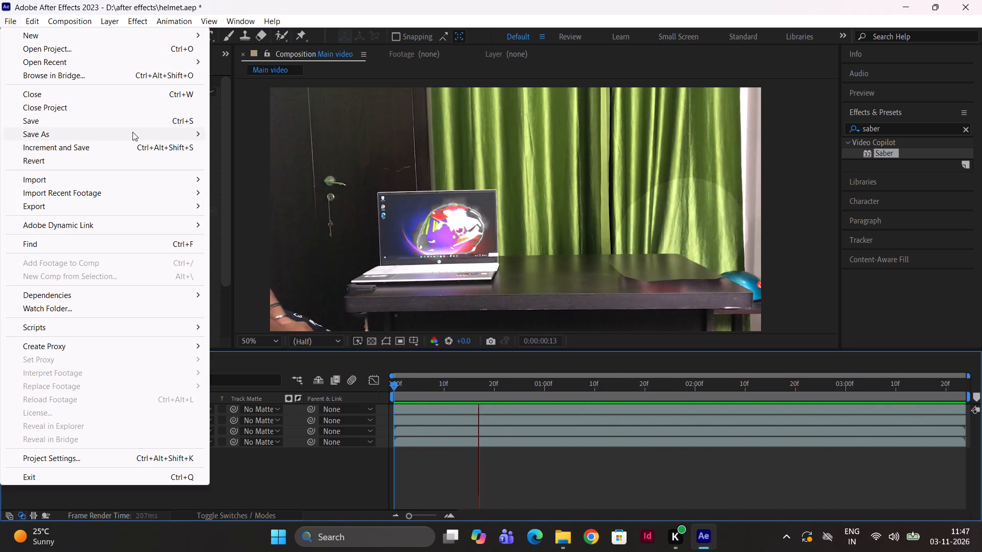
click(299, 134)
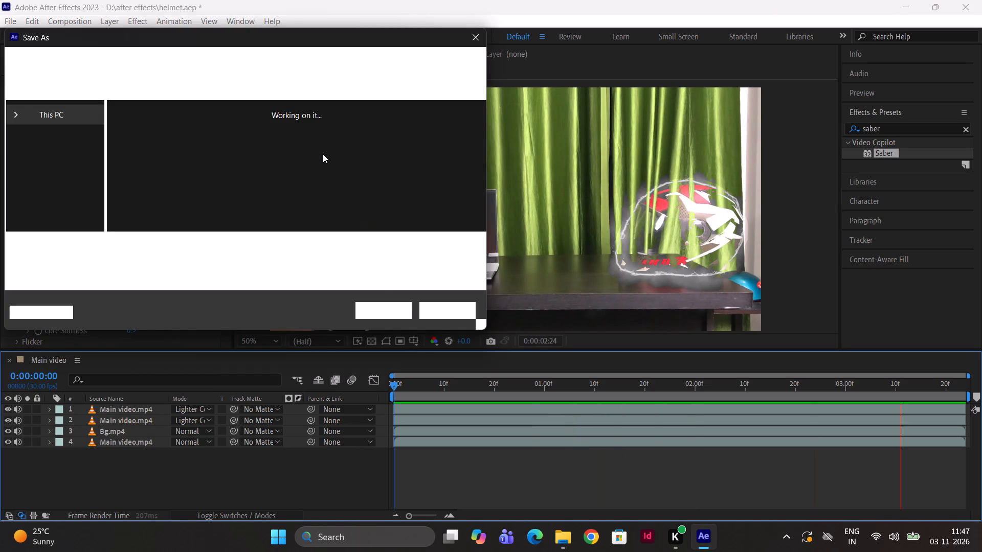
click(400, 312)
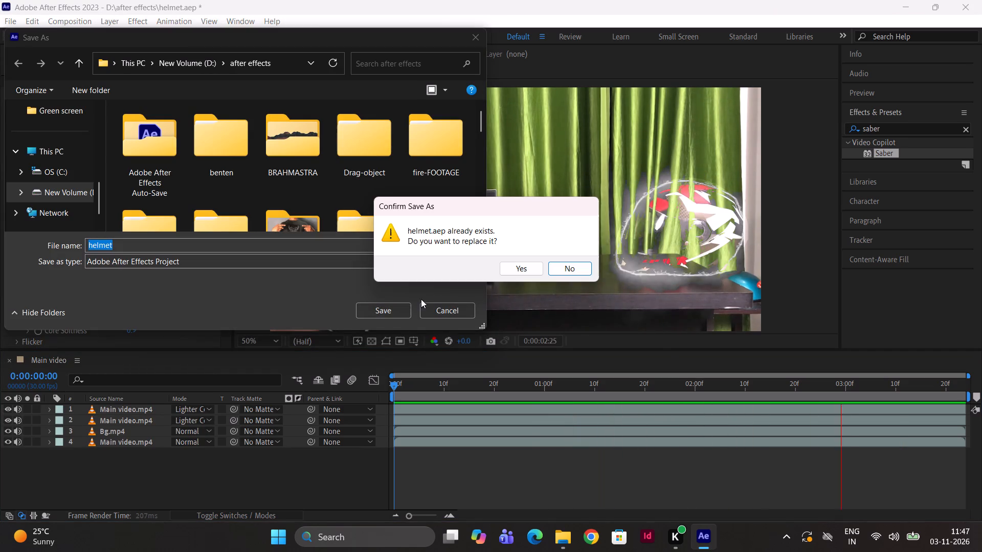
click(506, 269)
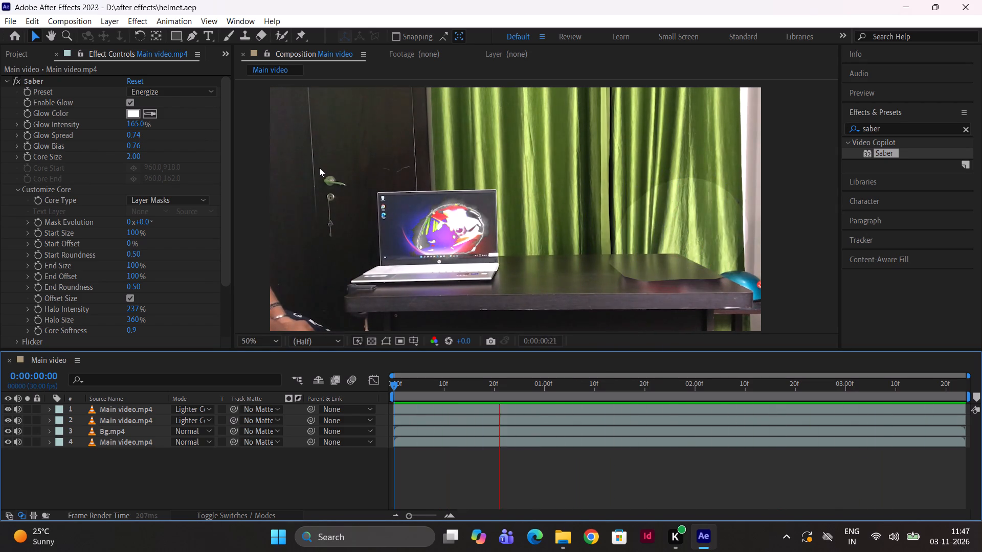
Set the start of the Main video composition's work area to 0:00:01:16 and play back the helmet transfer.
key(space)
key(space)
key(b)
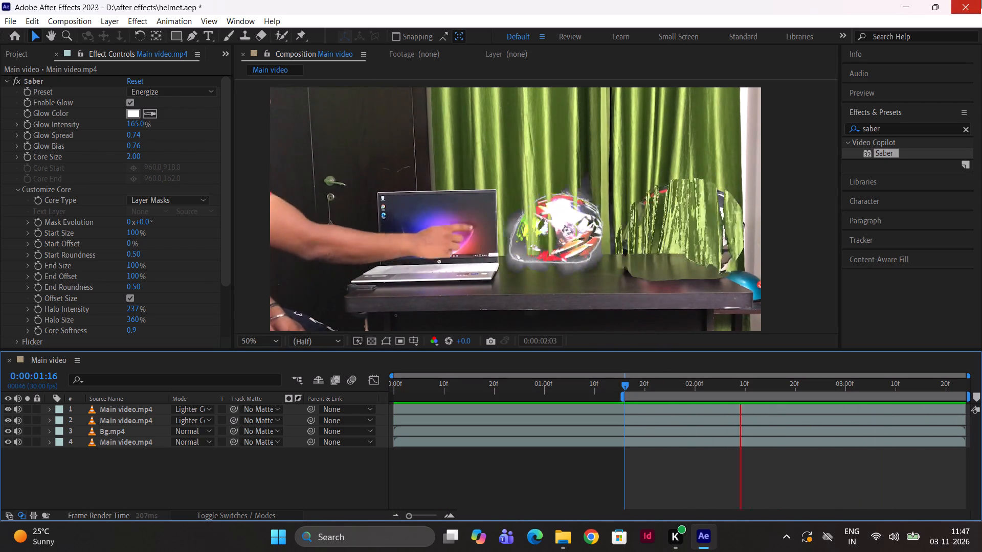
key(b)
key(space)
click(902, 14)
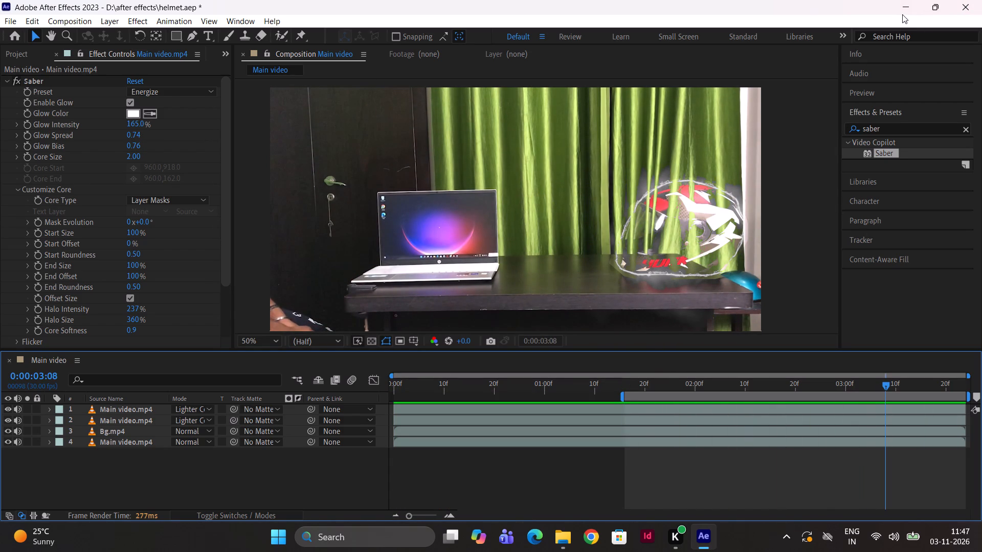